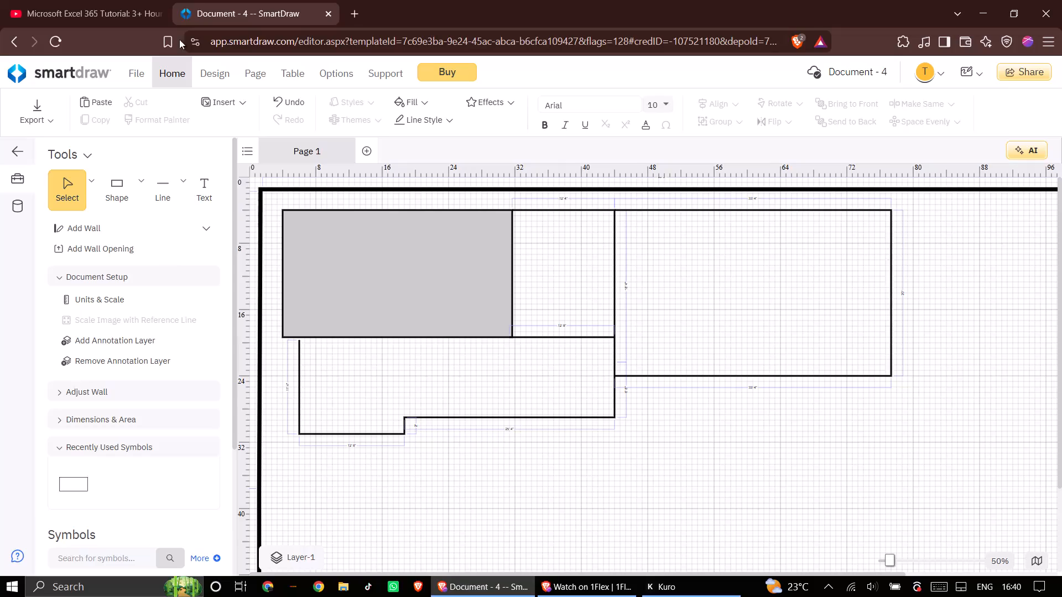
Add a 4' wall opening to the lower outer boundary wall, about 12' along on the horizontal ruler.
click(162, 190)
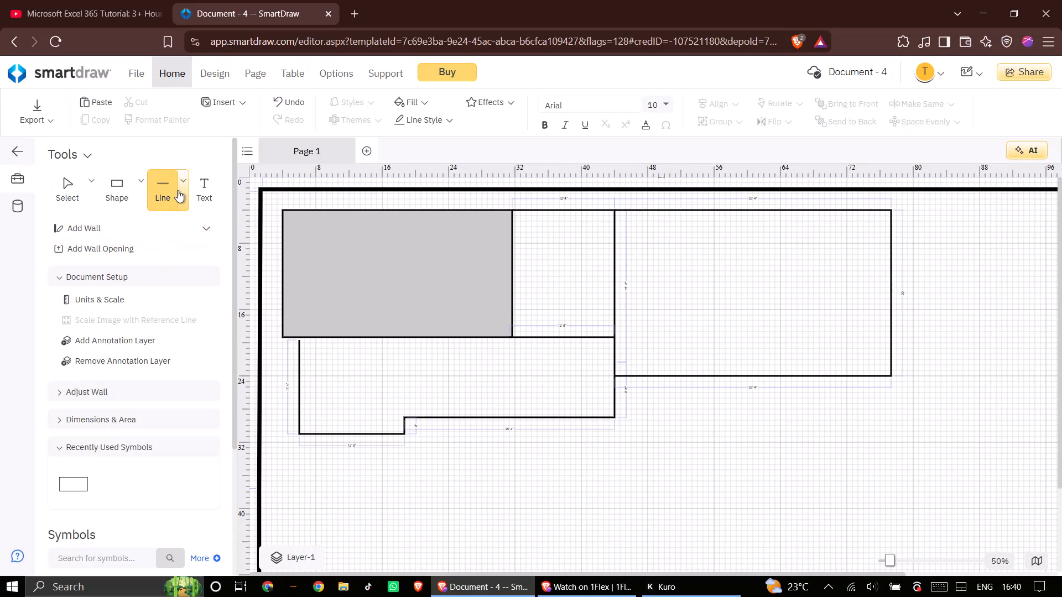
click(131, 240)
scroll(298, 315, down, 2)
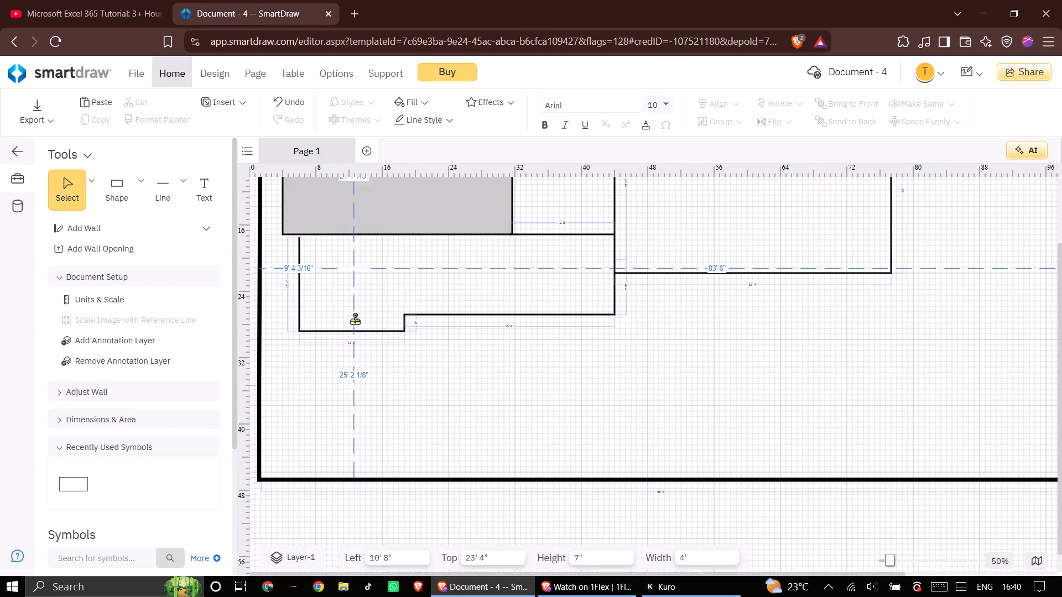
click(364, 475)
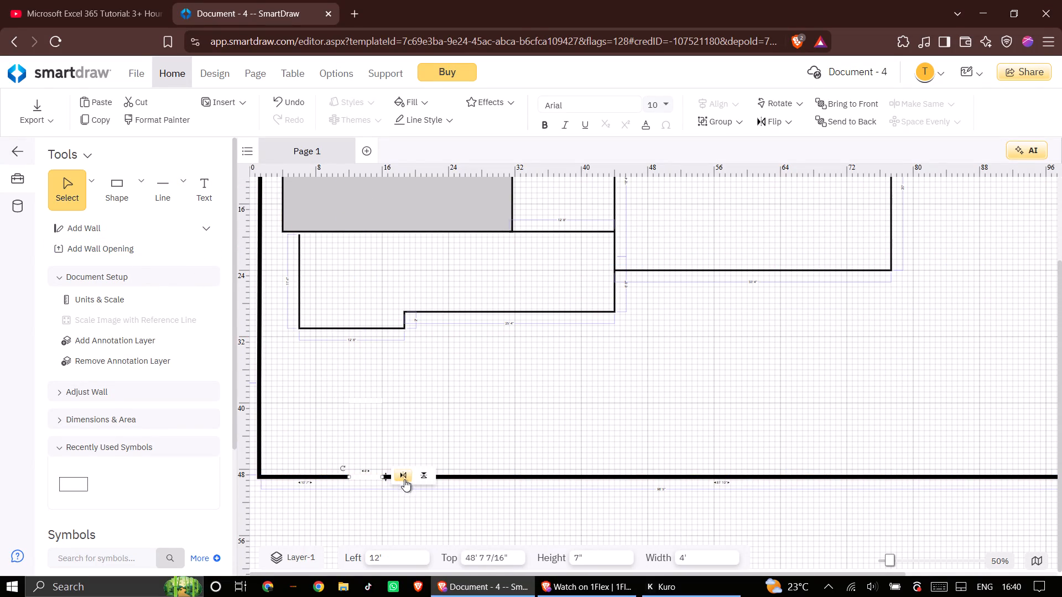
click(406, 486)
Widen the opening in the lower outer boundary wall to about 8'.
click(368, 473)
click(373, 475)
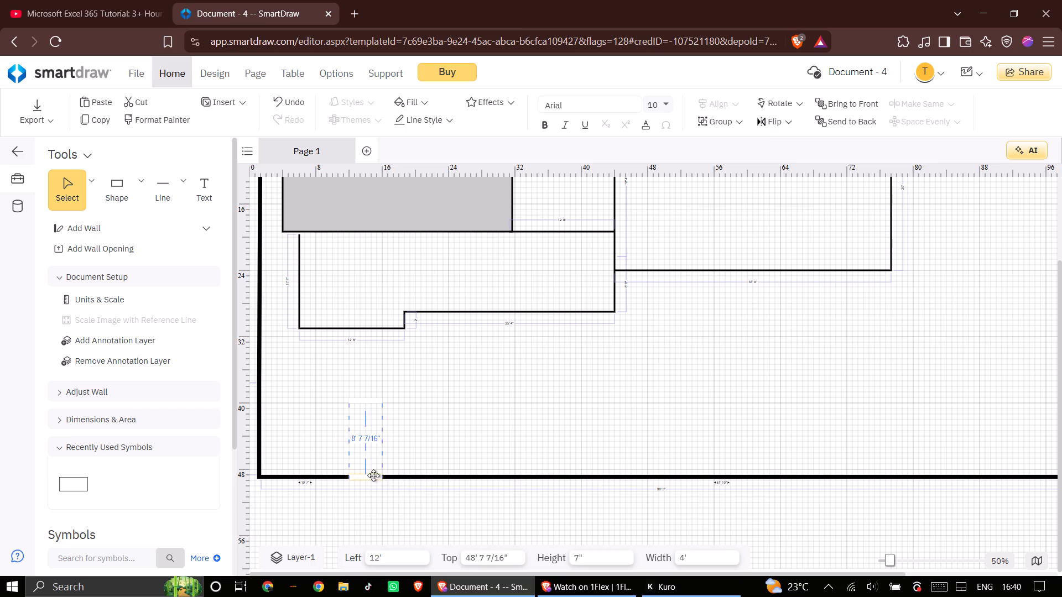
drag(383, 477, 496, 478)
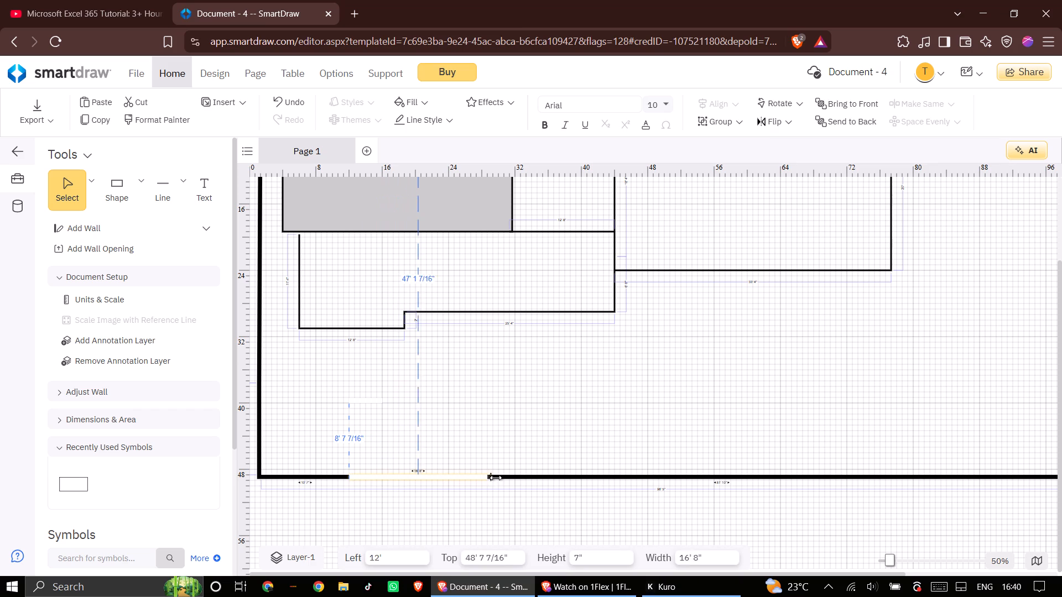
drag(496, 478, 559, 474)
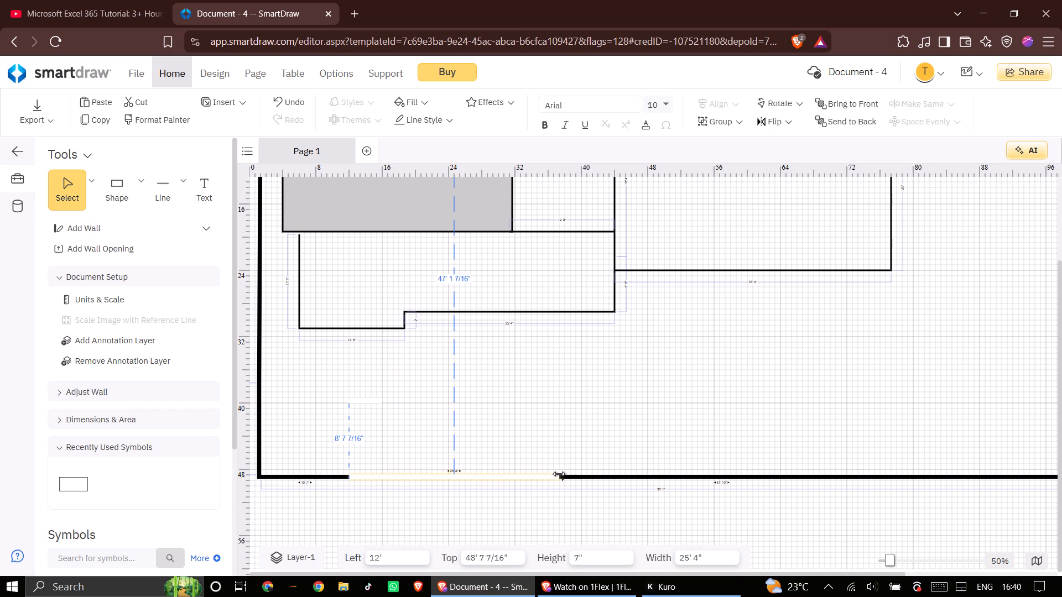
drag(559, 474, 415, 474)
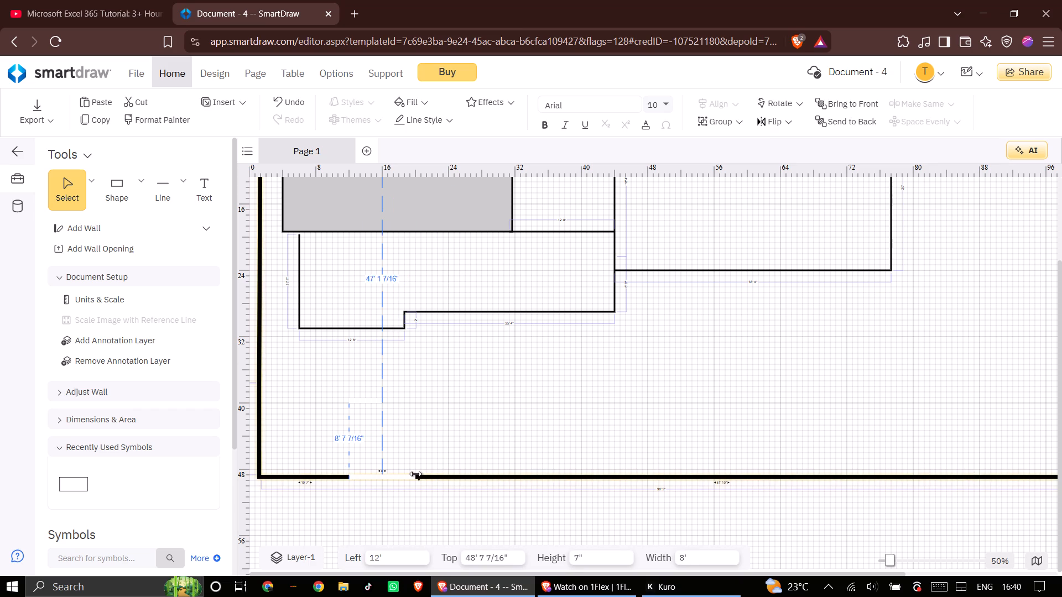
drag(415, 474, 413, 474)
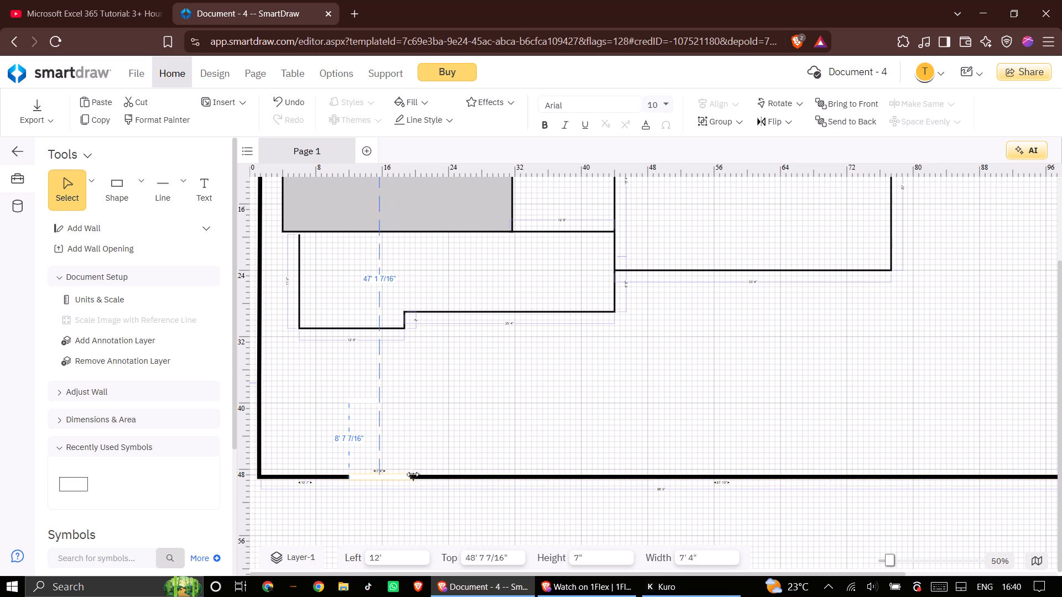
drag(413, 474, 413, 474)
click(402, 509)
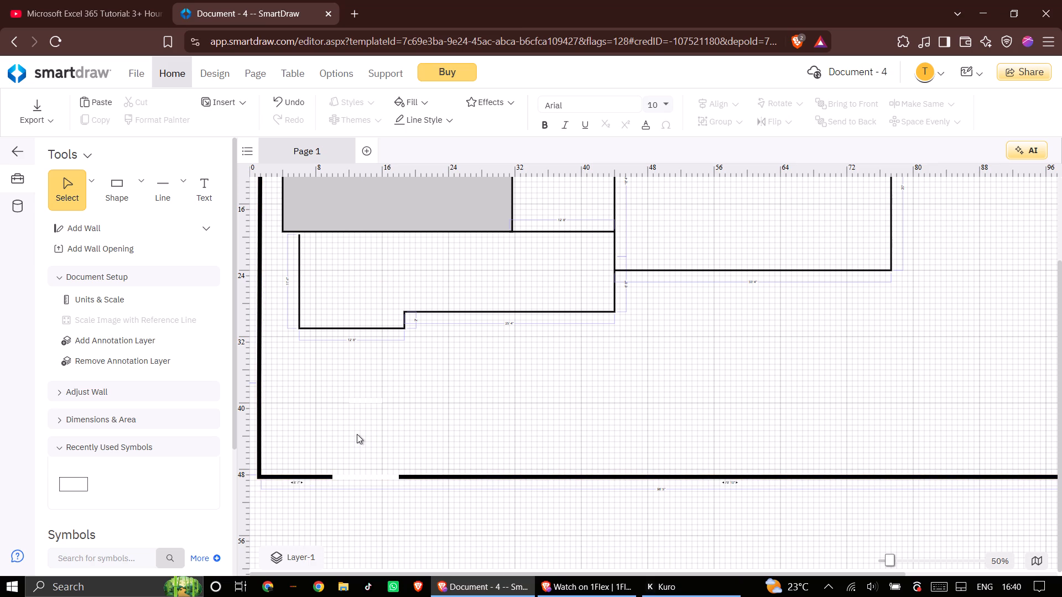
Place a rectangle shape in the empty area between the large right-hand room and the right outer wall.
scroll(383, 324, up, 2)
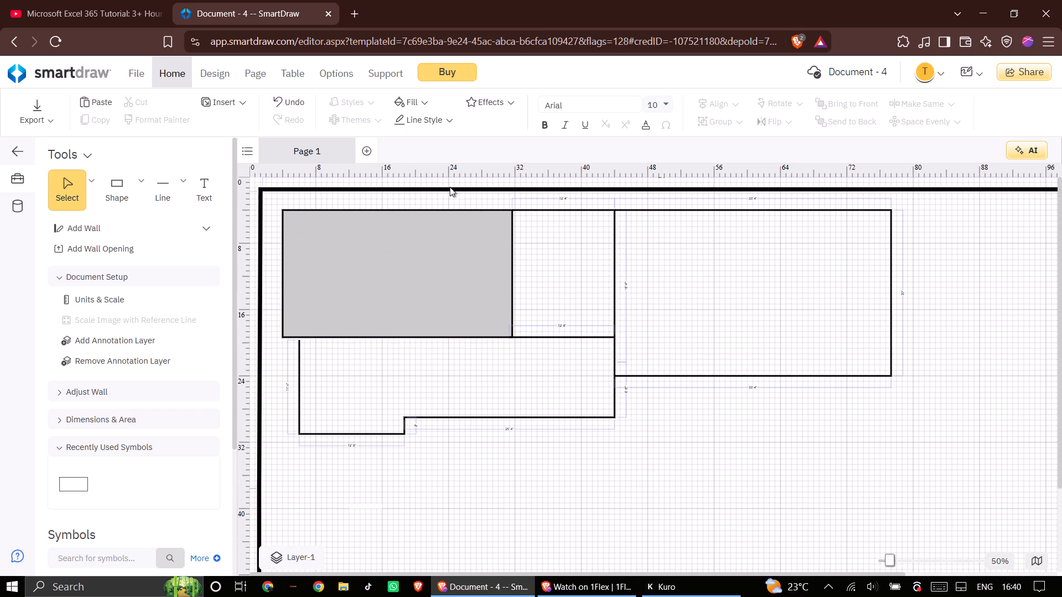
scroll(747, 301, down, 2)
scroll(440, 324, up, 2)
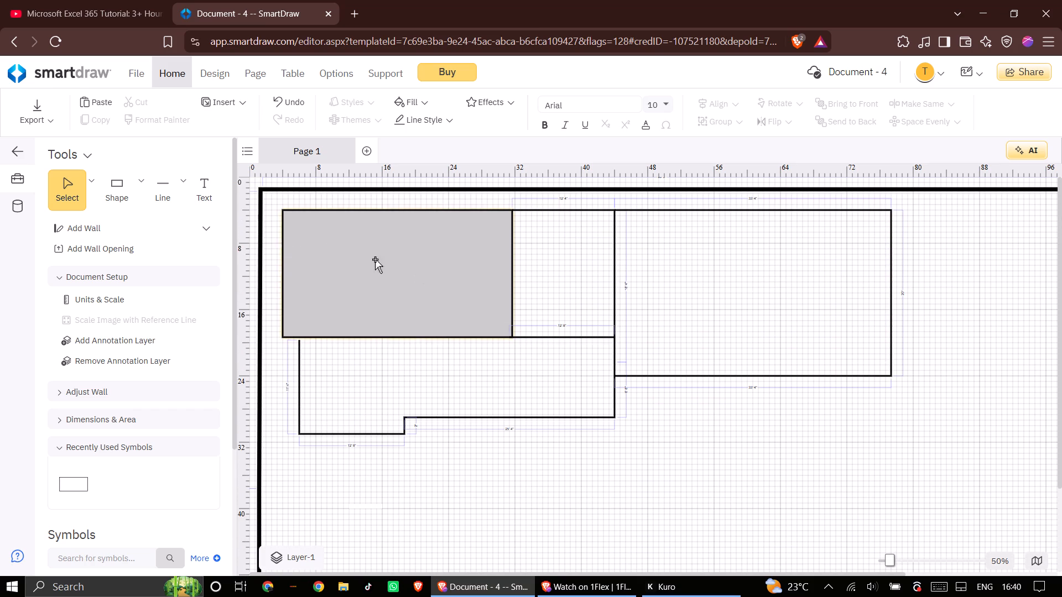
click(126, 187)
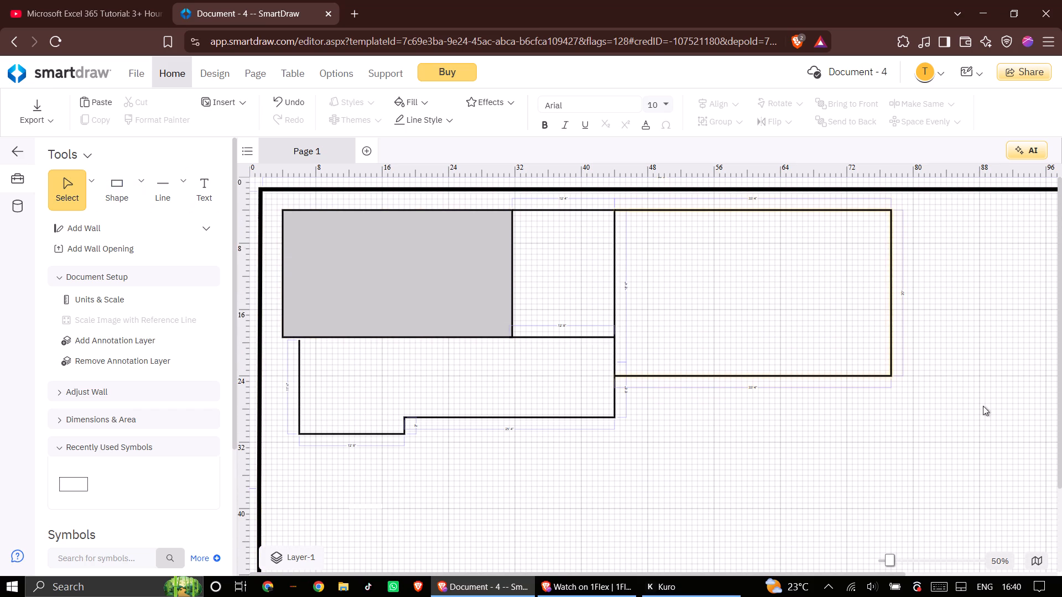
right_drag(965, 333, 823, 344)
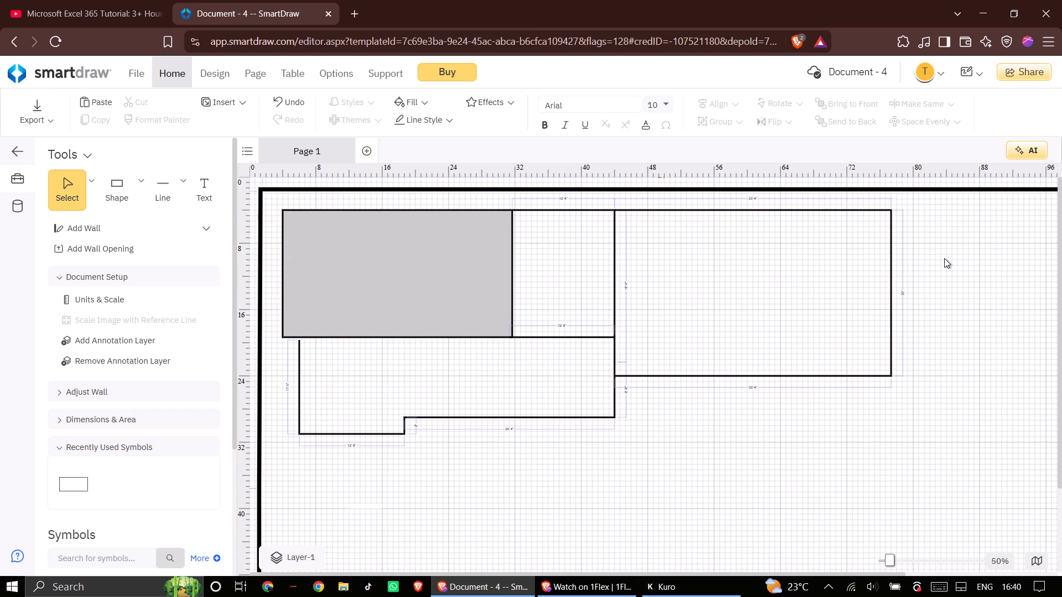
drag(948, 240, 1029, 335)
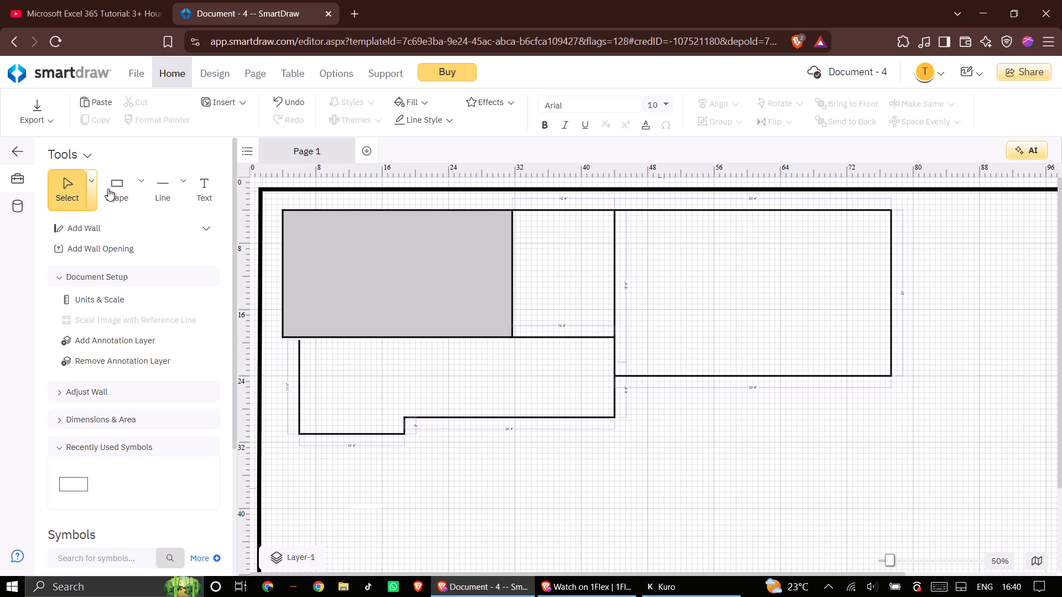
click(108, 188)
click(134, 185)
click(136, 185)
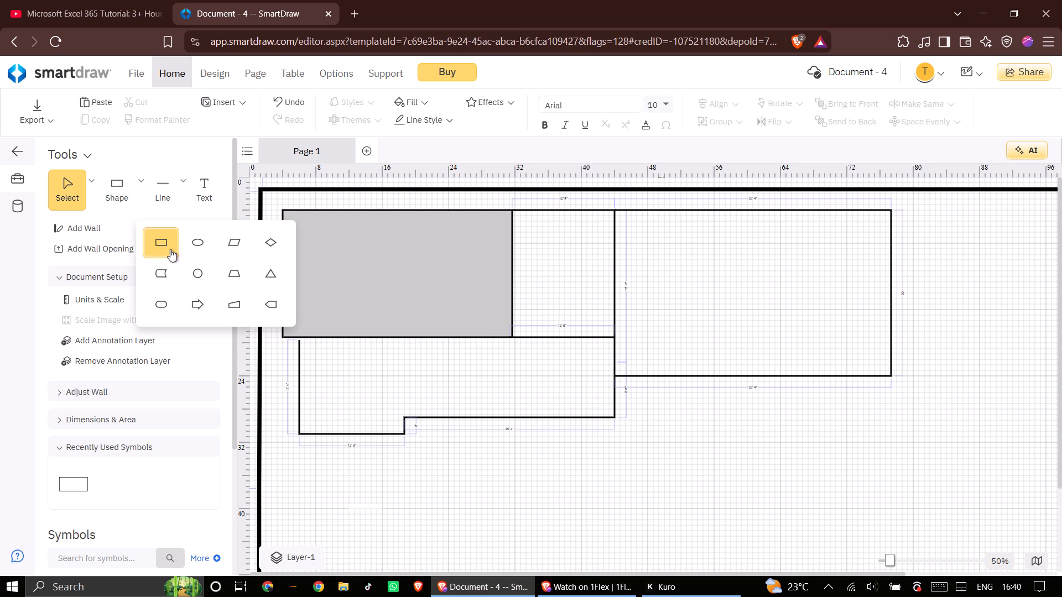
click(170, 249)
click(1009, 252)
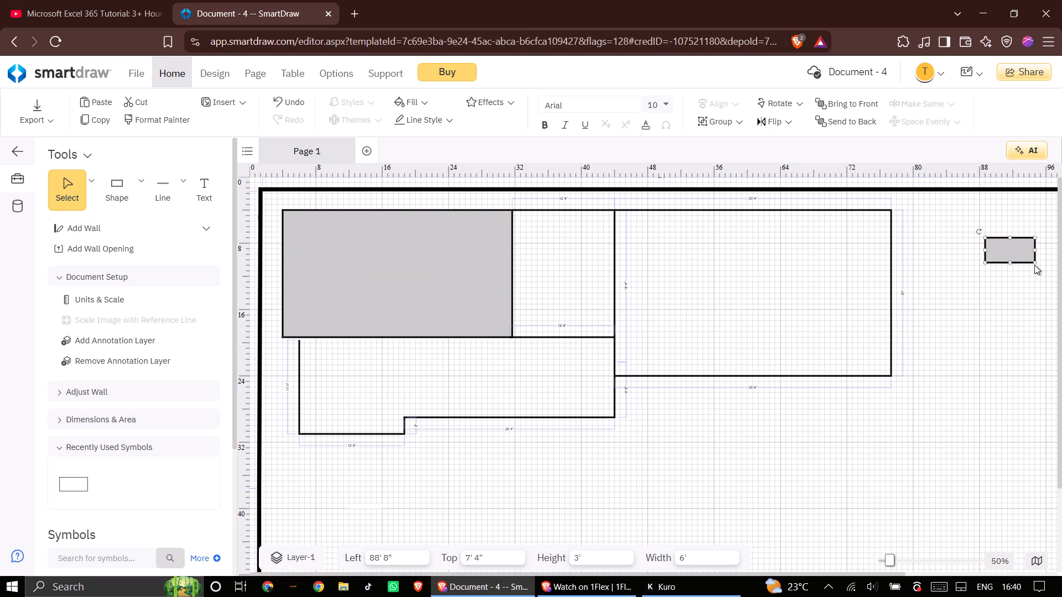
Resize the new rectangle to about 22' 8" high and 13' 4" wide, reaching the right outer wall.
drag(1034, 263, 903, 411)
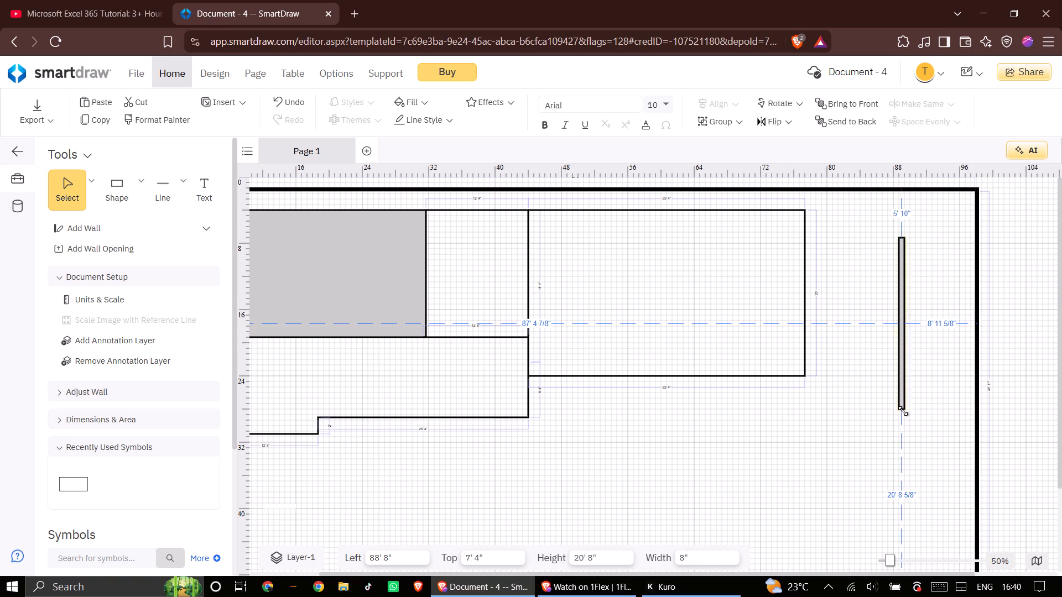
drag(903, 411, 976, 402)
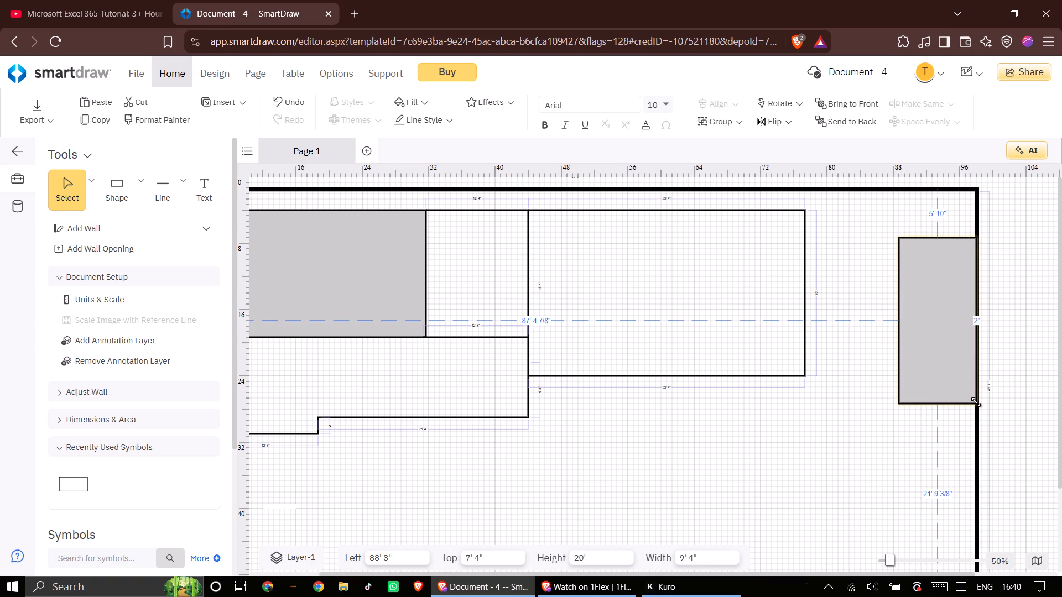
drag(976, 402, 975, 415)
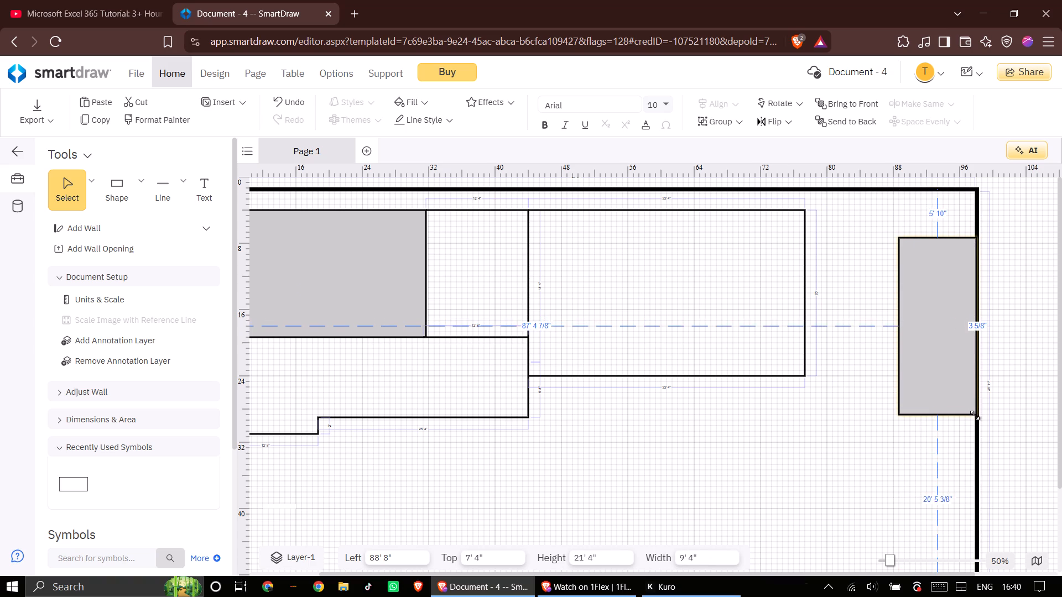
drag(975, 415, 975, 425)
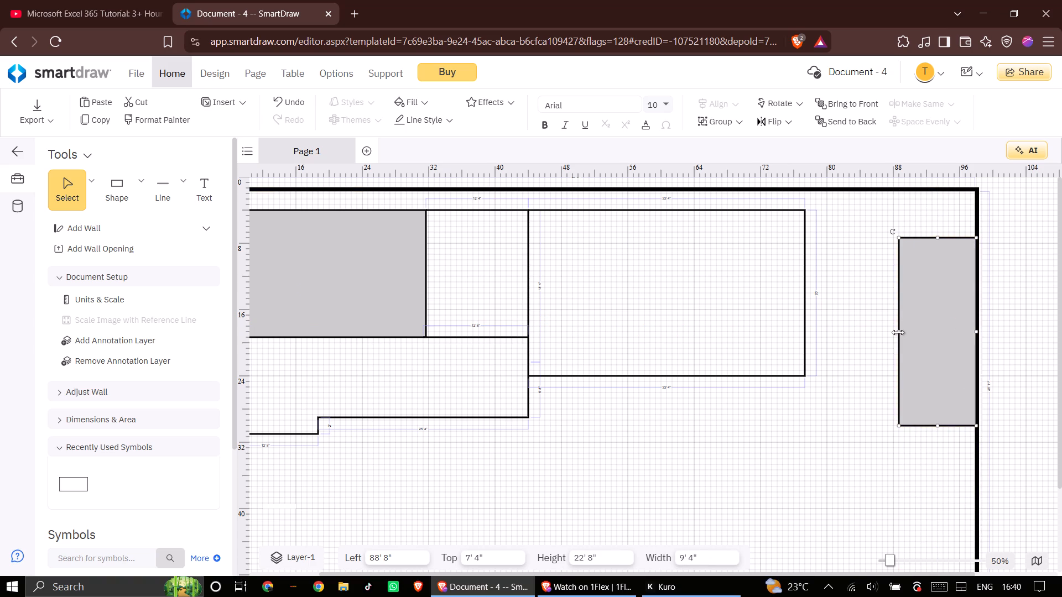
drag(898, 332, 897, 332)
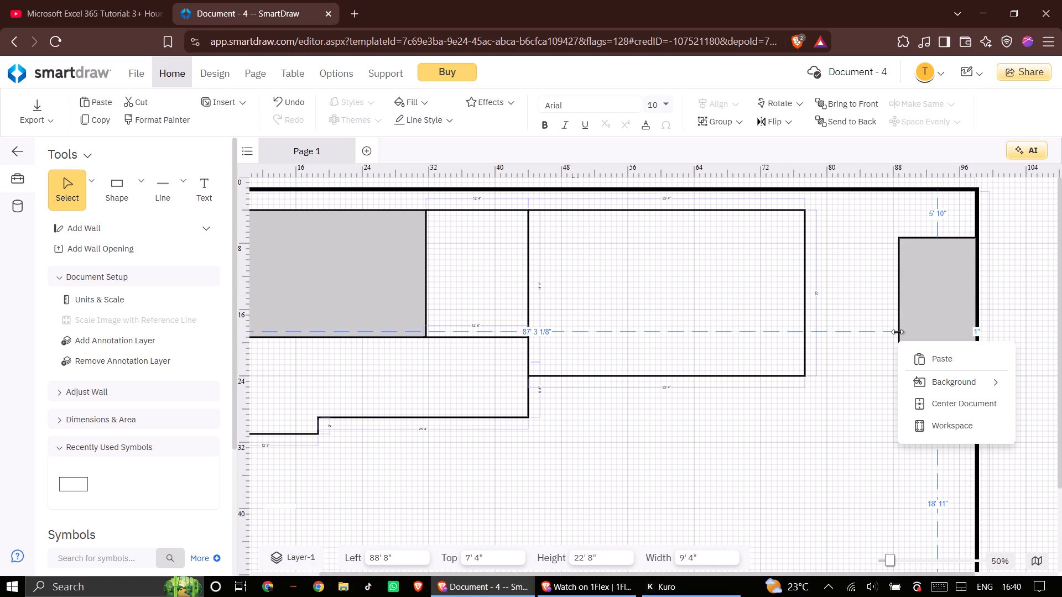
drag(897, 332, 868, 332)
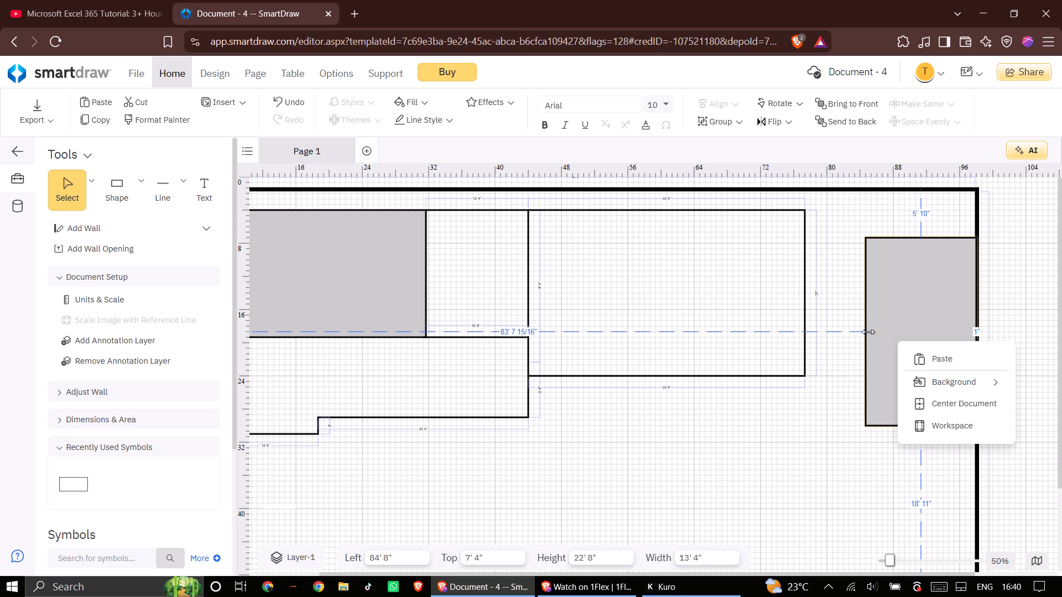
drag(868, 332, 866, 332)
Move the rectangle up along the right outer wall to 4' from the top, level with the rooms' upper wall.
drag(908, 274, 908, 260)
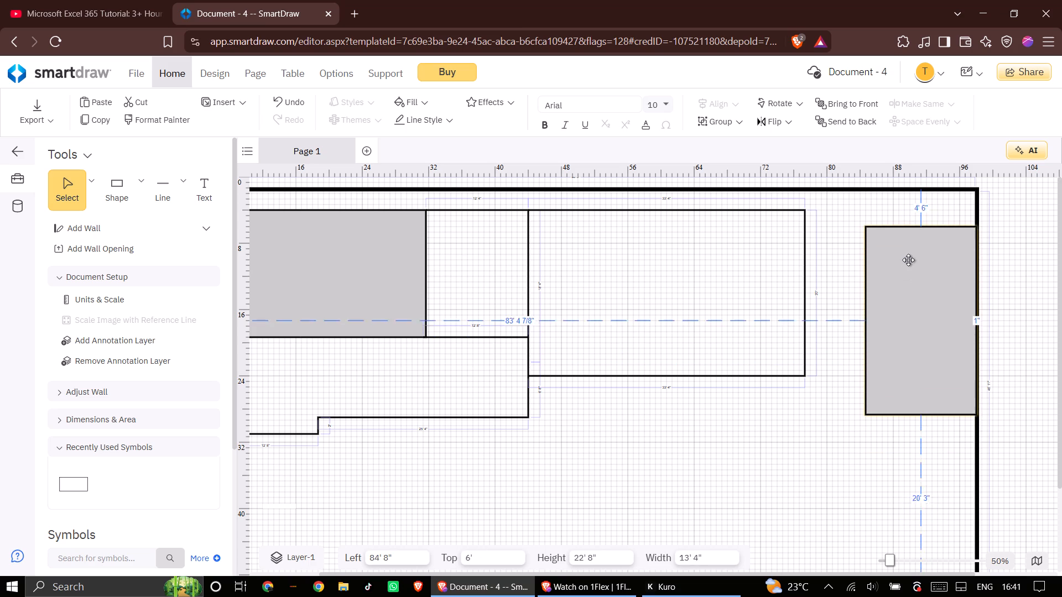
drag(908, 260, 909, 248)
Draw a 6' straight line down from the large right-hand room's upper wall, starting at 64' on the horizontal ruler.
scroll(583, 469, down, 1)
scroll(585, 438, up, 1)
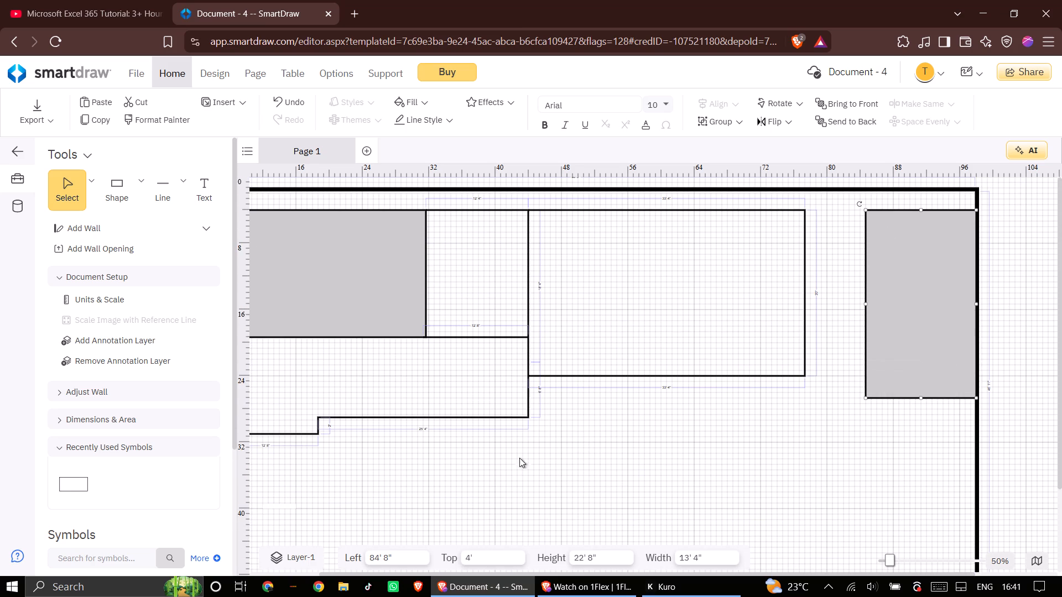
right_drag(379, 504, 675, 441)
scroll(372, 352, down, 1)
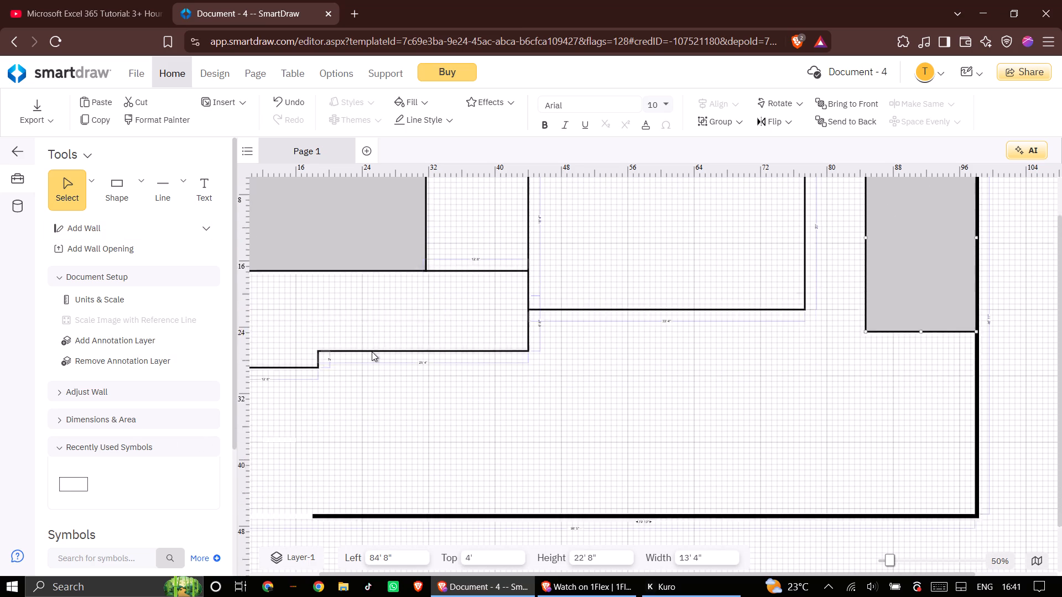
scroll(372, 344, up, 1)
click(157, 182)
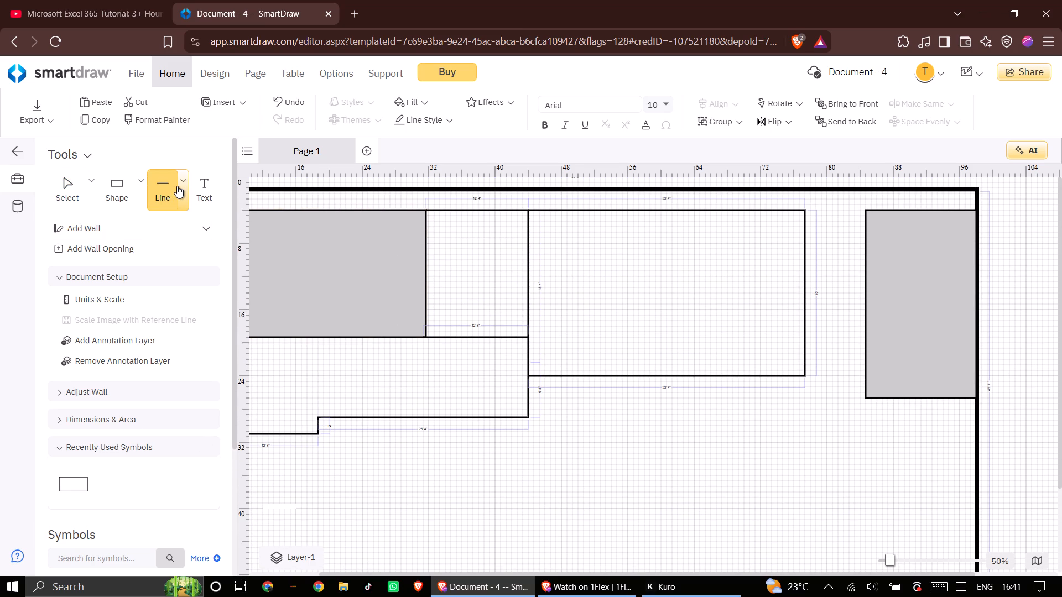
click(178, 186)
click(180, 186)
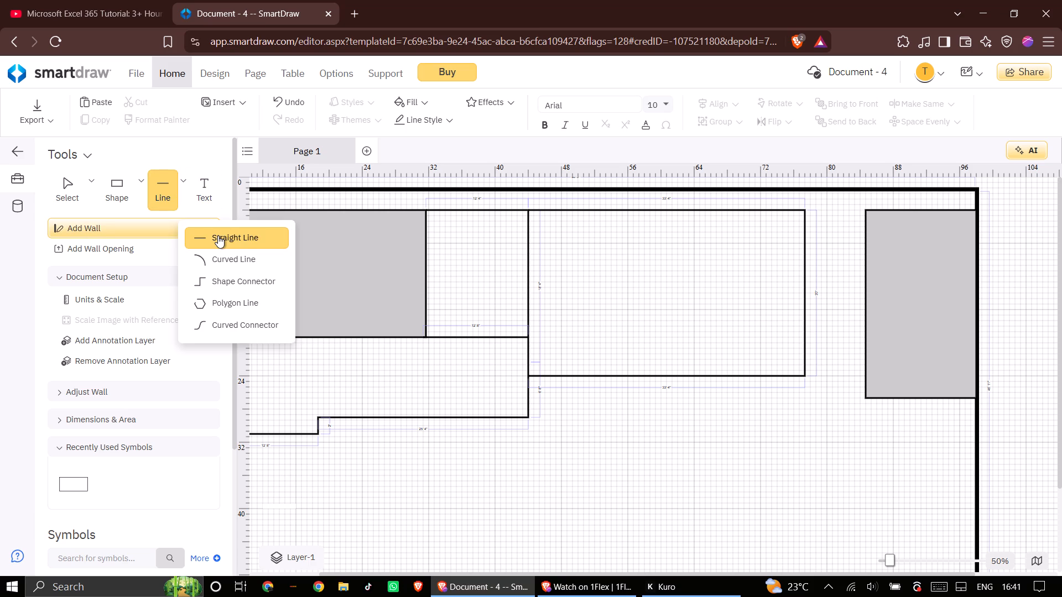
click(215, 235)
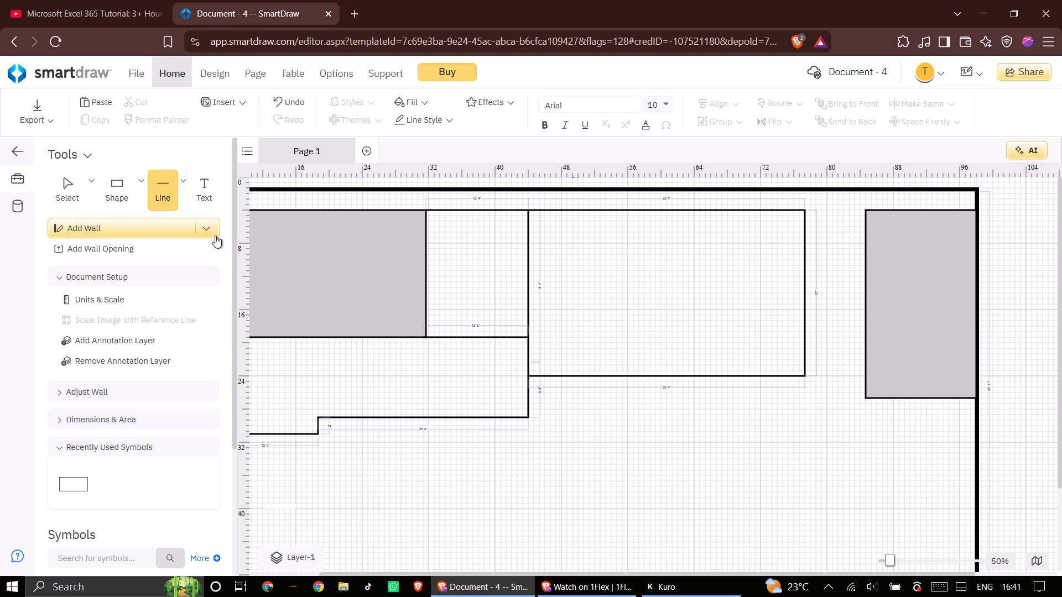
click(693, 210)
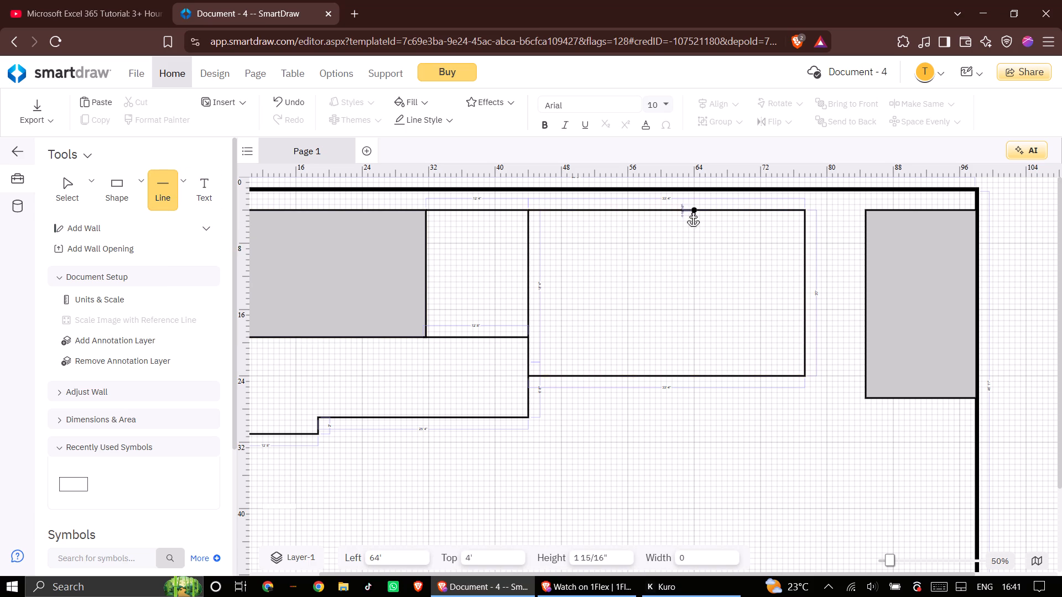
click(695, 258)
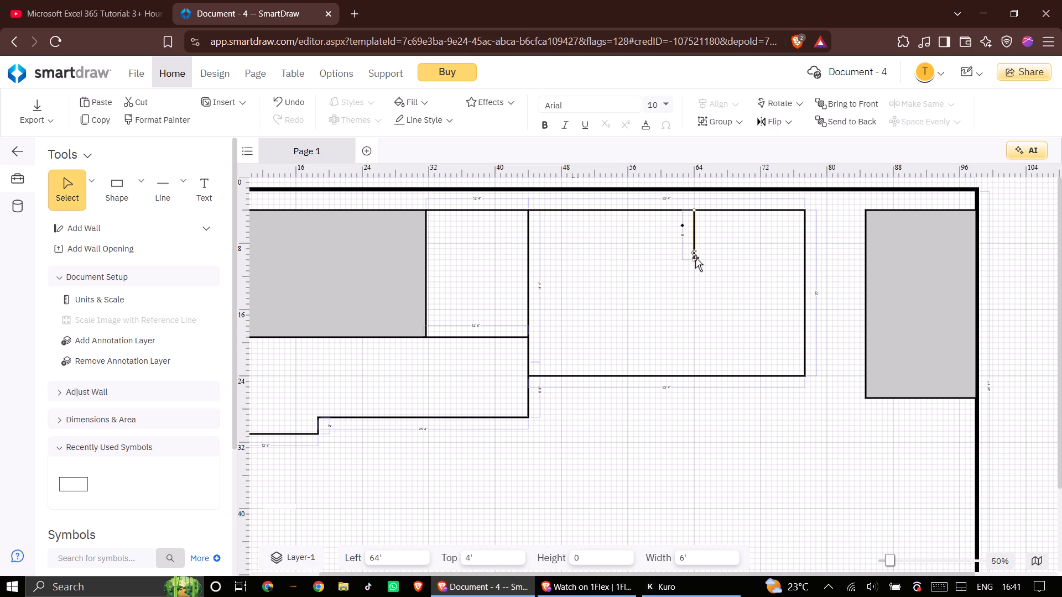
Draw a 13' 4" horizontal straight line from the lower end of the 6' line to the room's right wall.
click(178, 188)
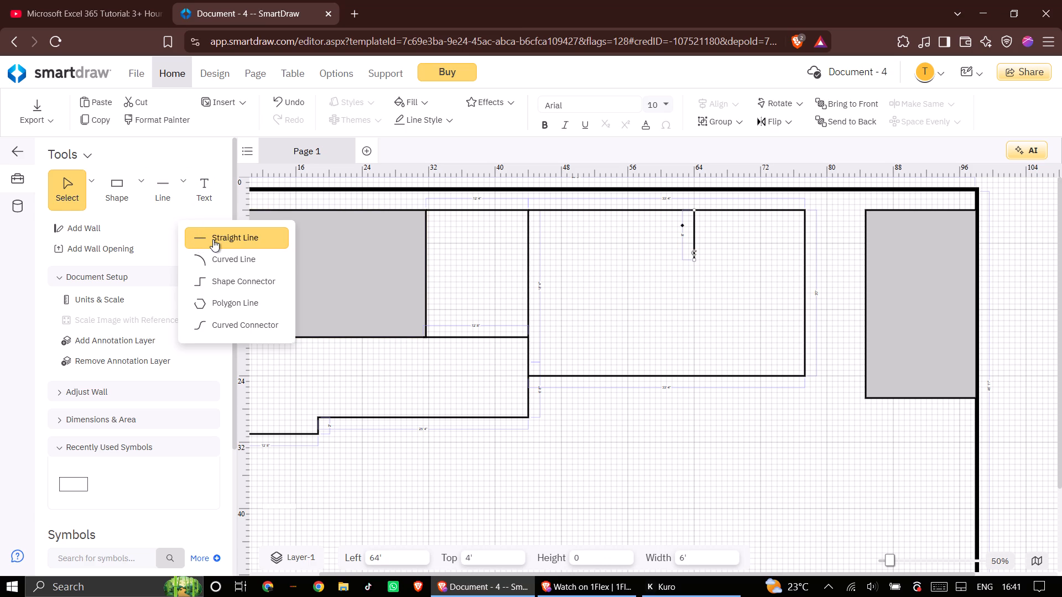
click(213, 239)
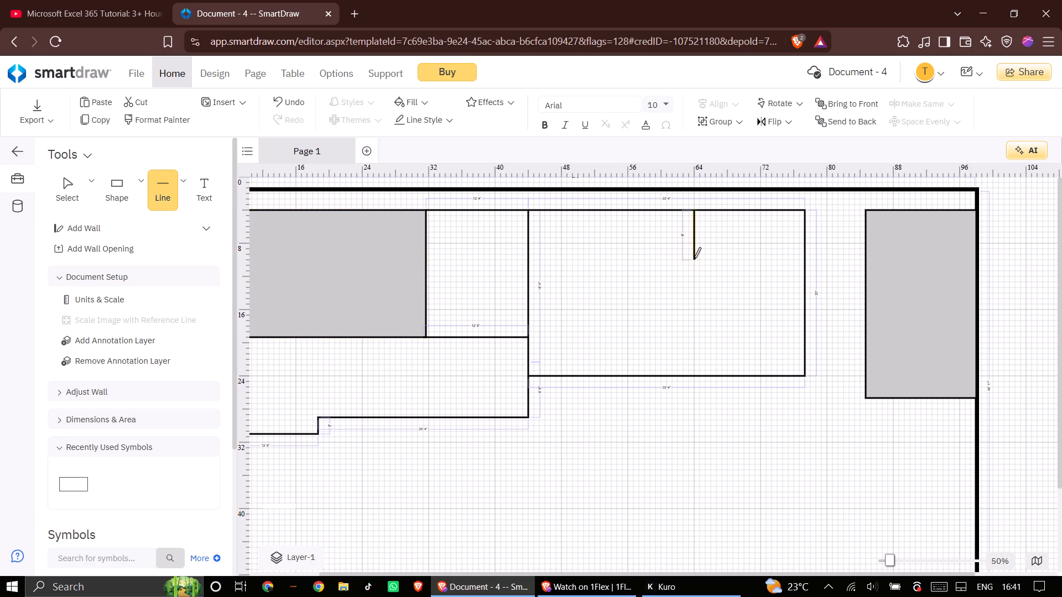
click(694, 260)
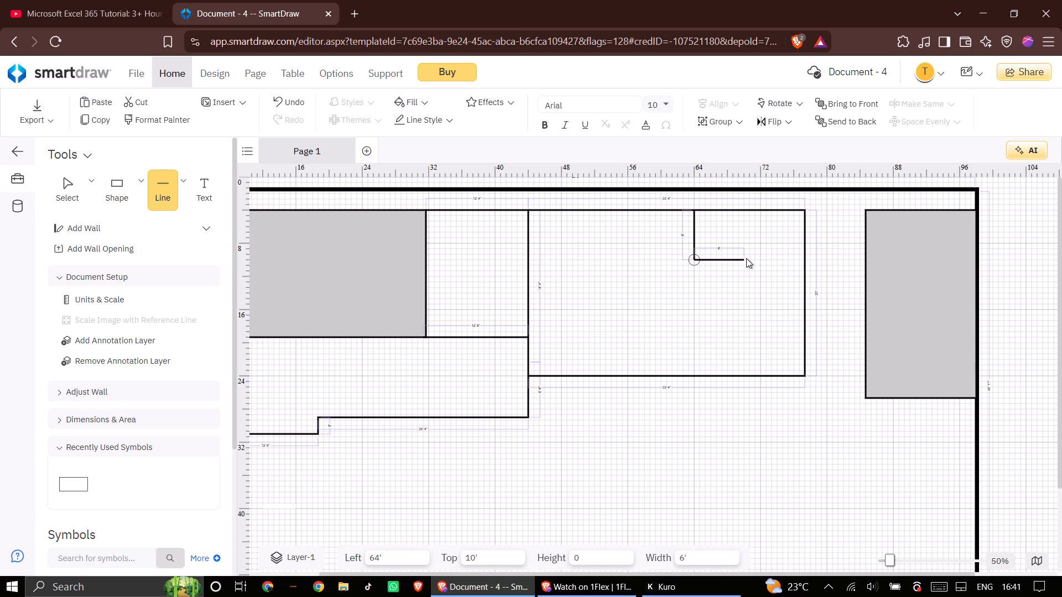
click(806, 258)
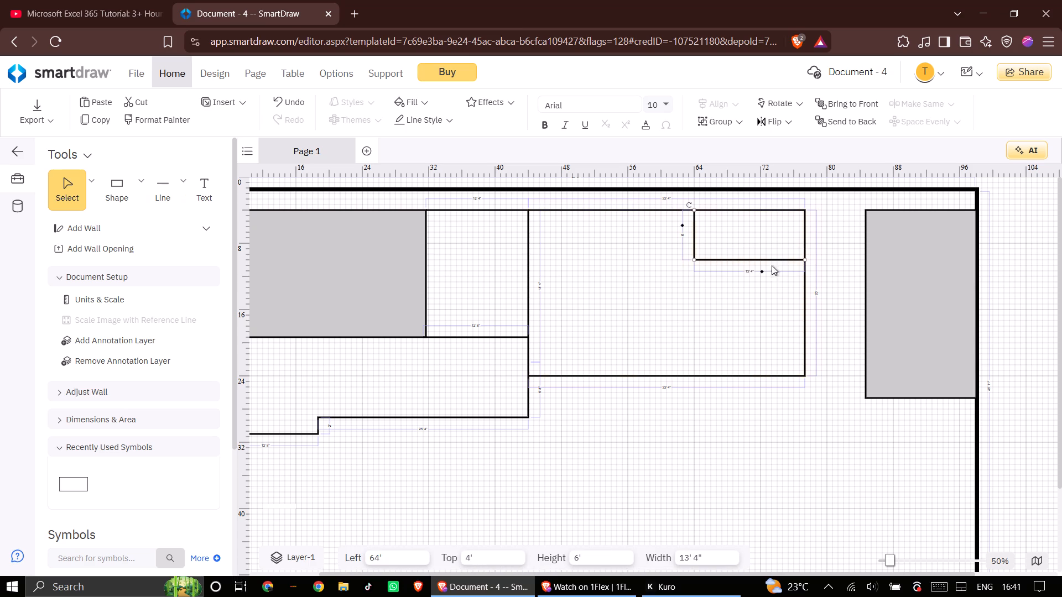
Draw a 14' vertical straight line at 72' on the horizontal ruler, from the 13' 4" partition down to the large room's lower wall.
click(163, 196)
click(184, 188)
click(192, 235)
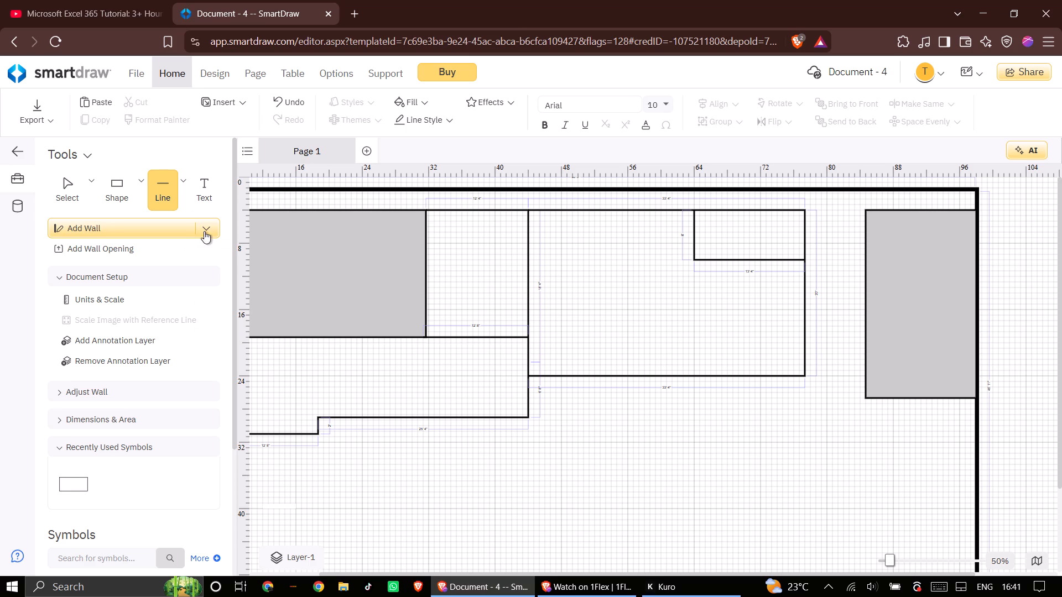
click(758, 260)
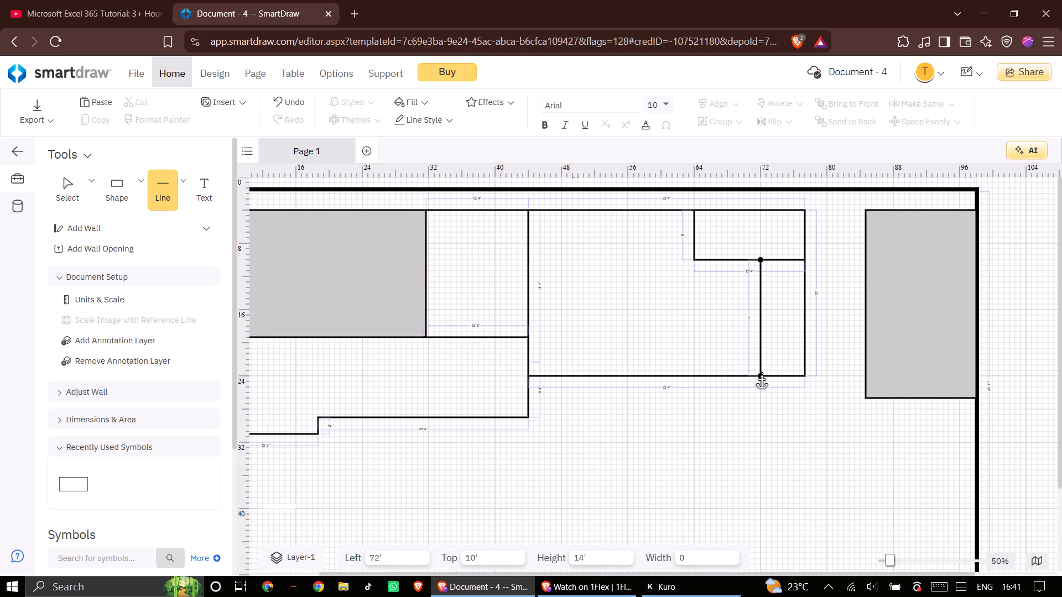
click(761, 373)
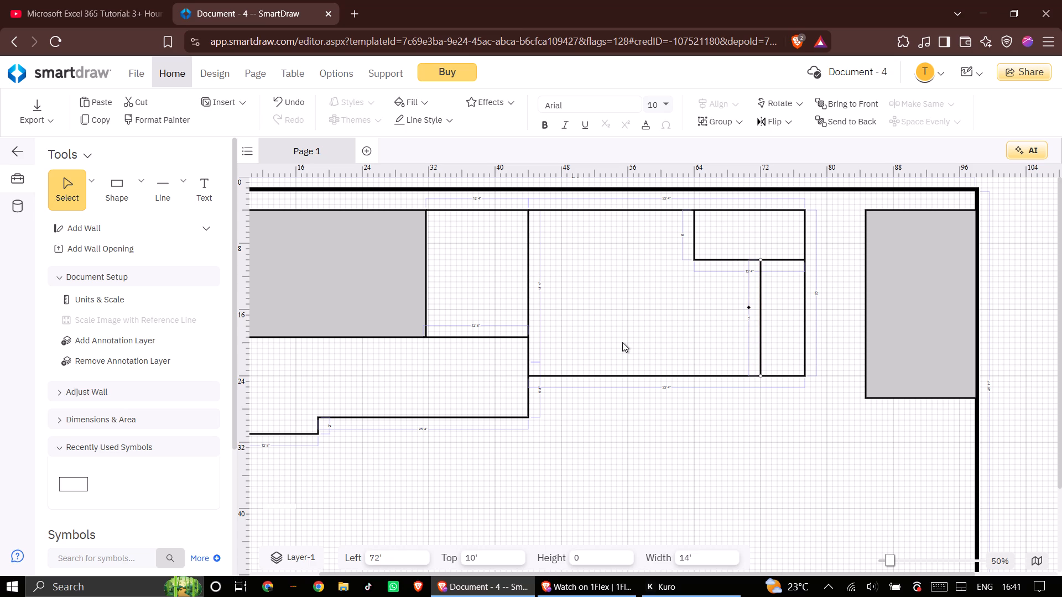
Draw a 14' vertical straight line at 64' from the lower end of the 6' partition to the large room's lower wall.
click(157, 181)
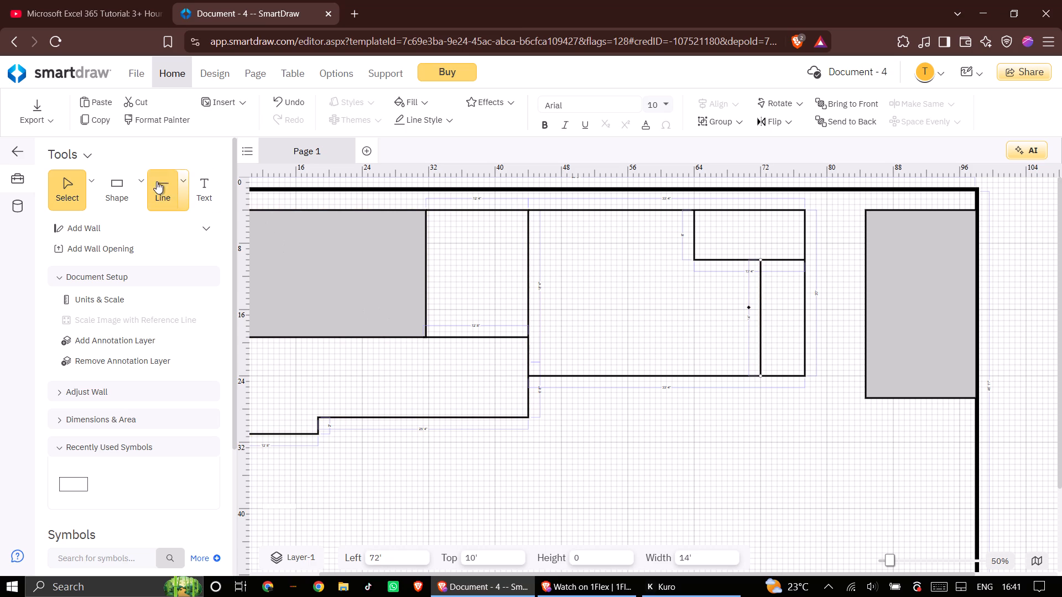
click(180, 183)
click(191, 239)
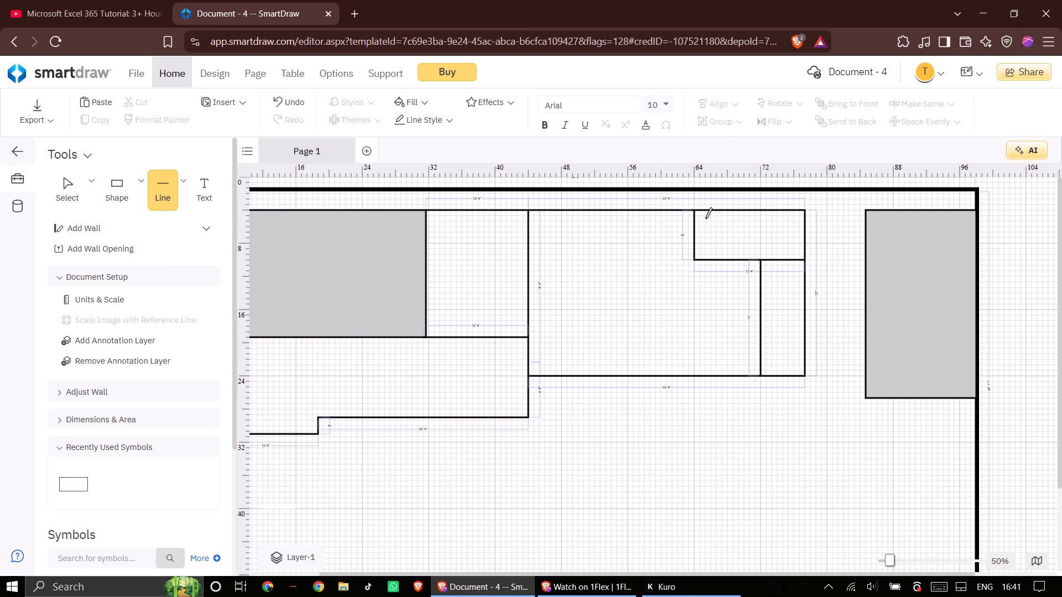
click(693, 261)
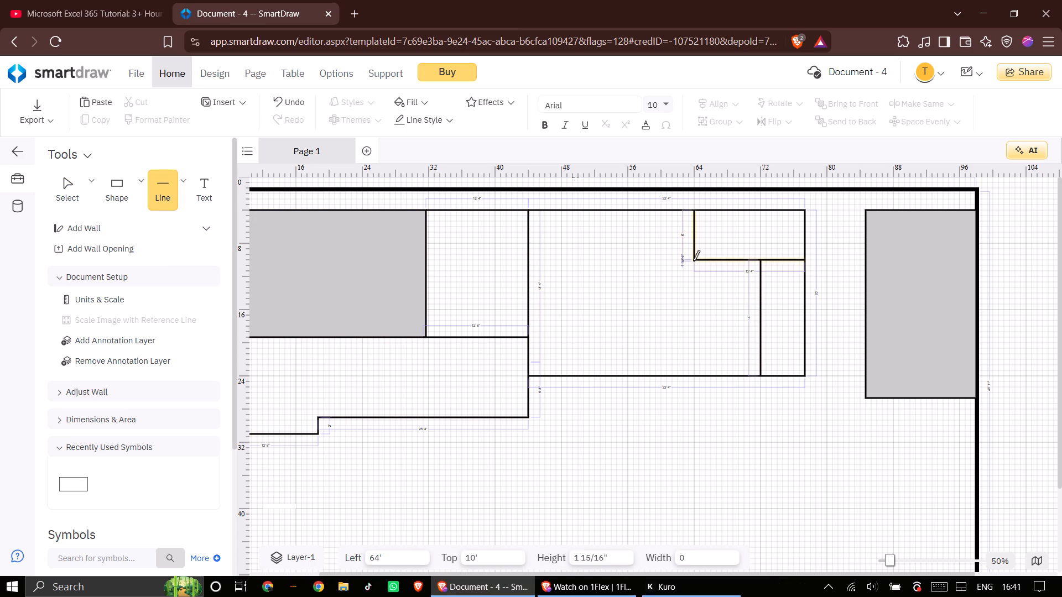
click(695, 370)
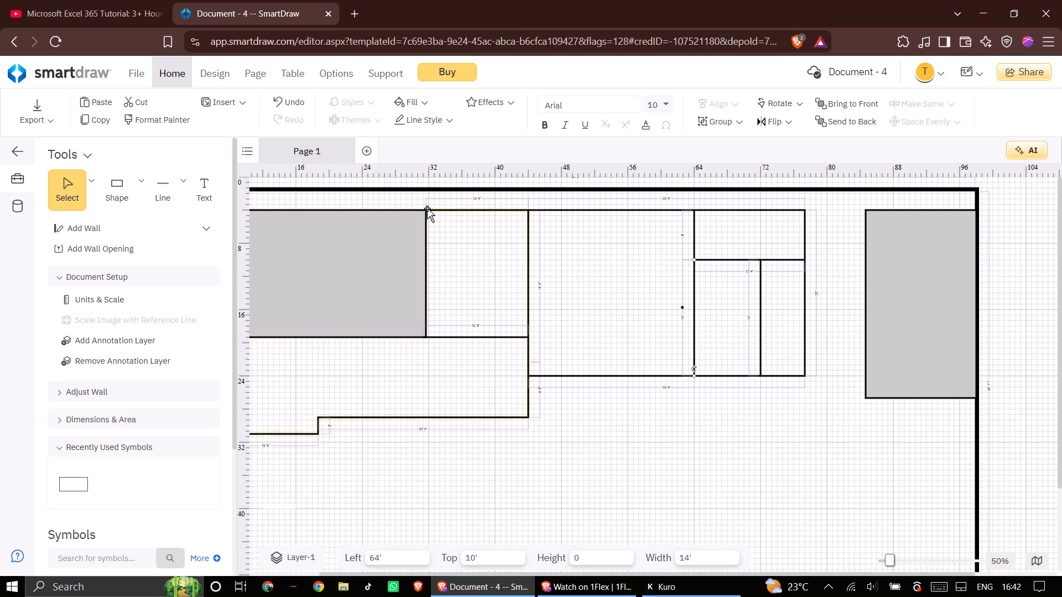
Draw a 13' 4" vertical straight line down from the lower-left corner of the filled rectangle beside the right outer wall.
click(176, 187)
click(182, 185)
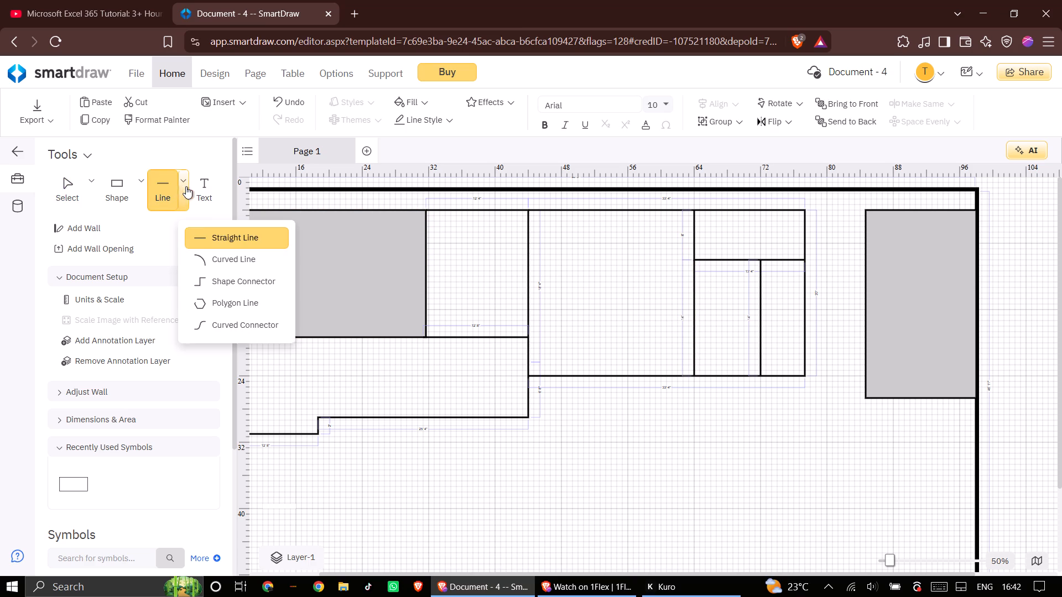
click(198, 238)
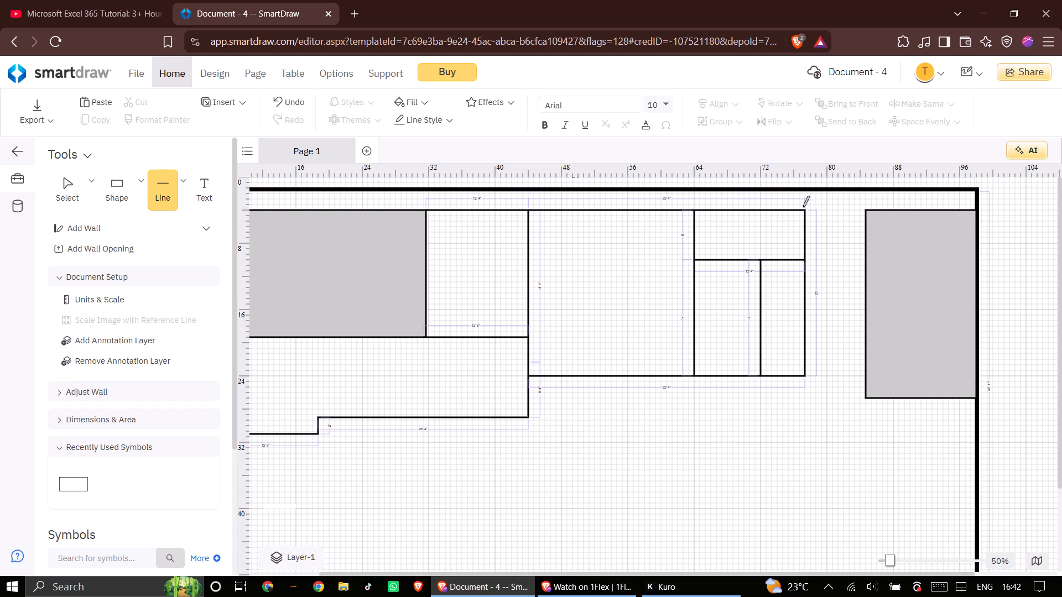
scroll(624, 429, down, 1)
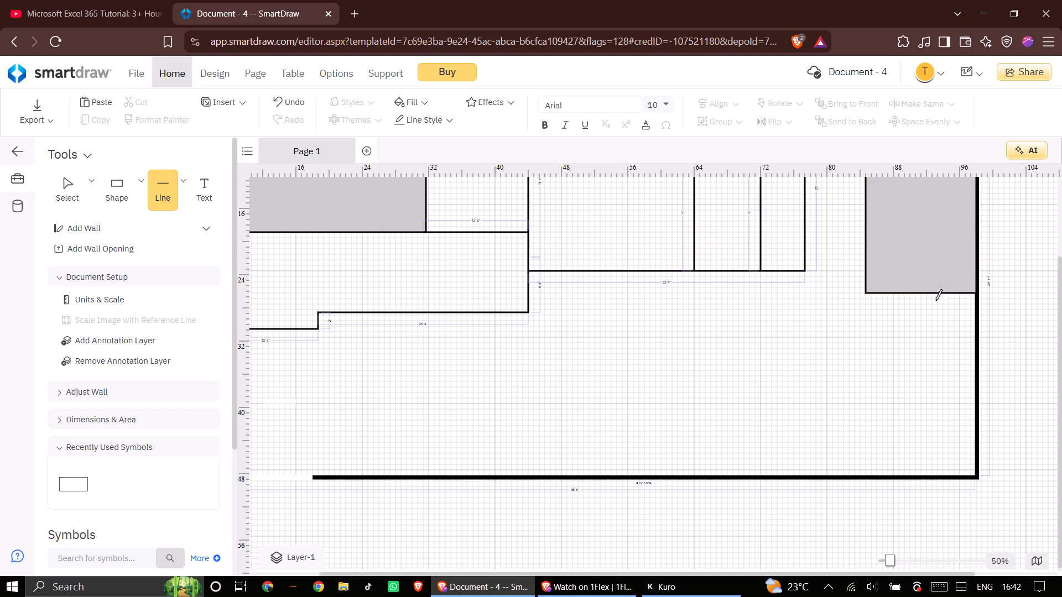
click(867, 292)
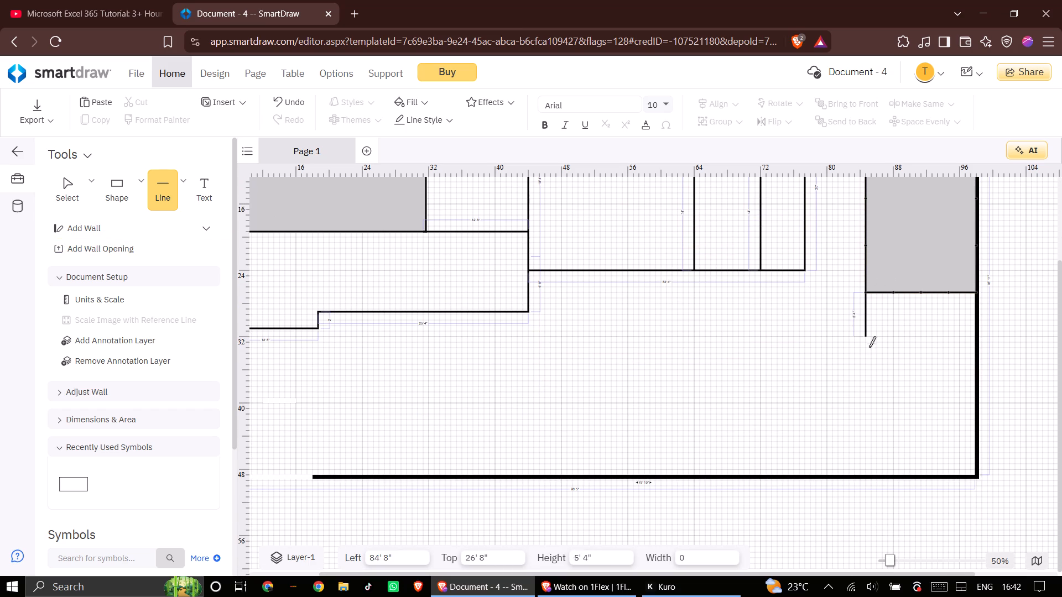
click(869, 403)
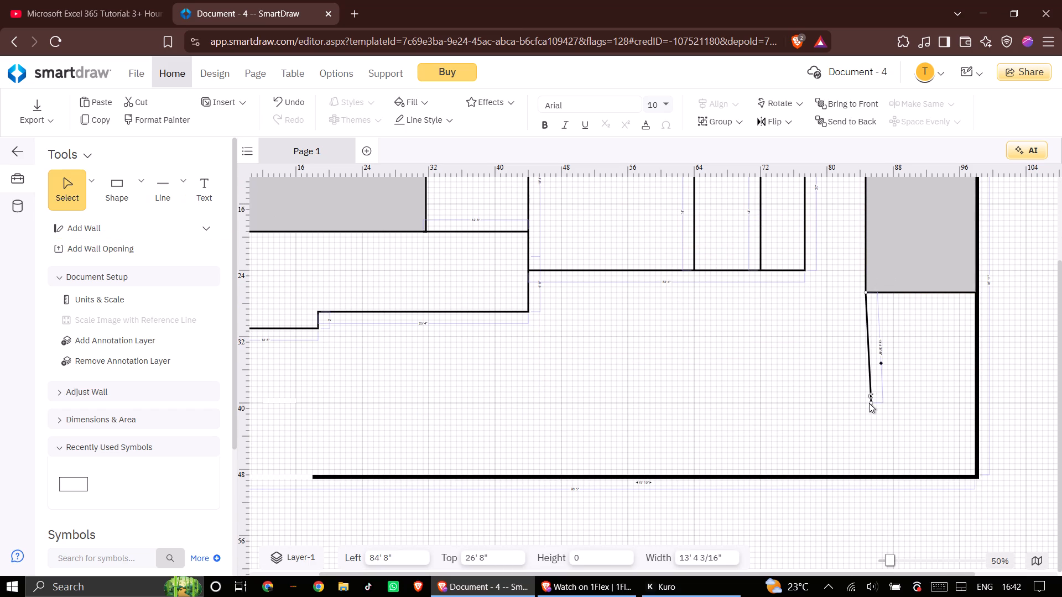
click(870, 403)
click(866, 404)
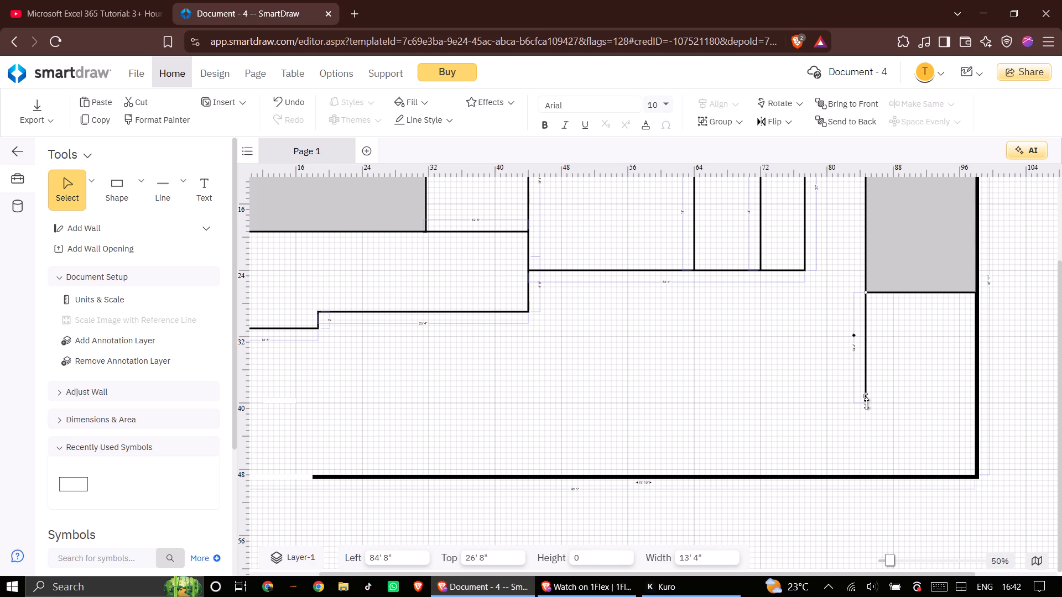
Draw a horizontal straight line about 13' 2" long from the lower end of that line to the right outer wall.
click(160, 182)
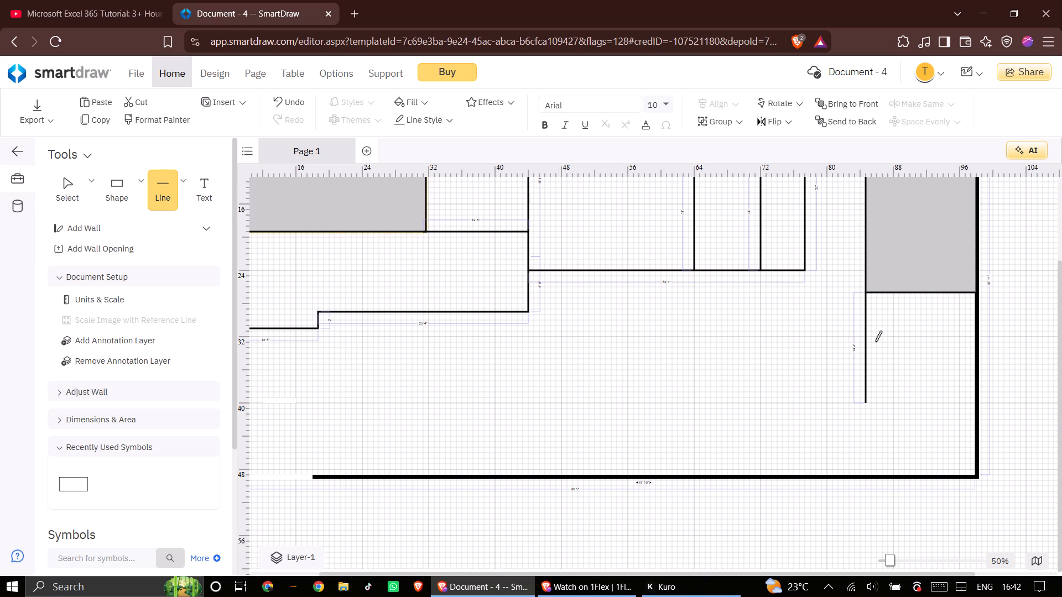
click(865, 400)
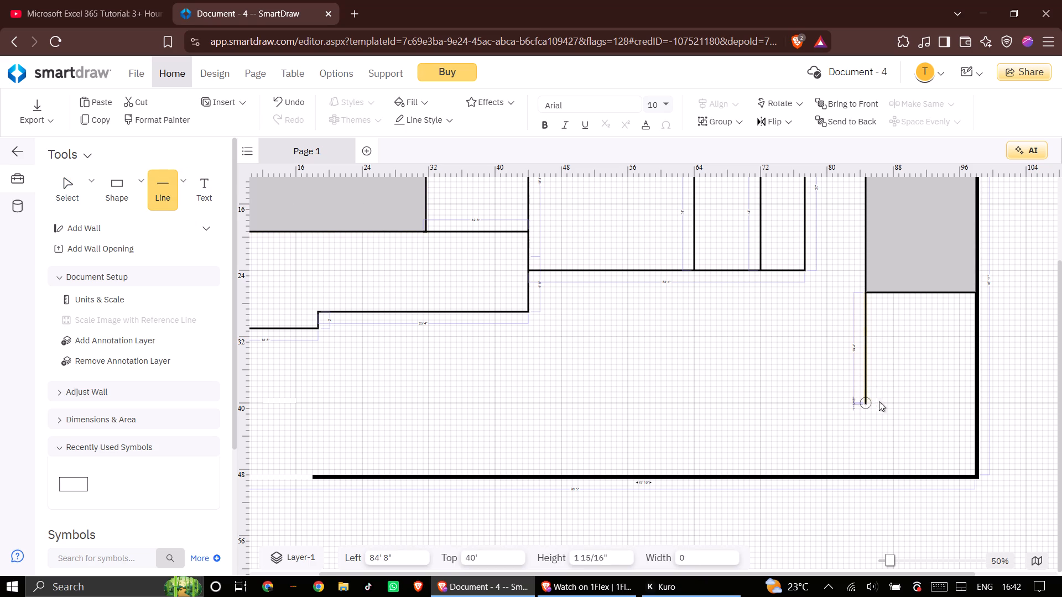
click(971, 404)
scroll(846, 385, up, 1)
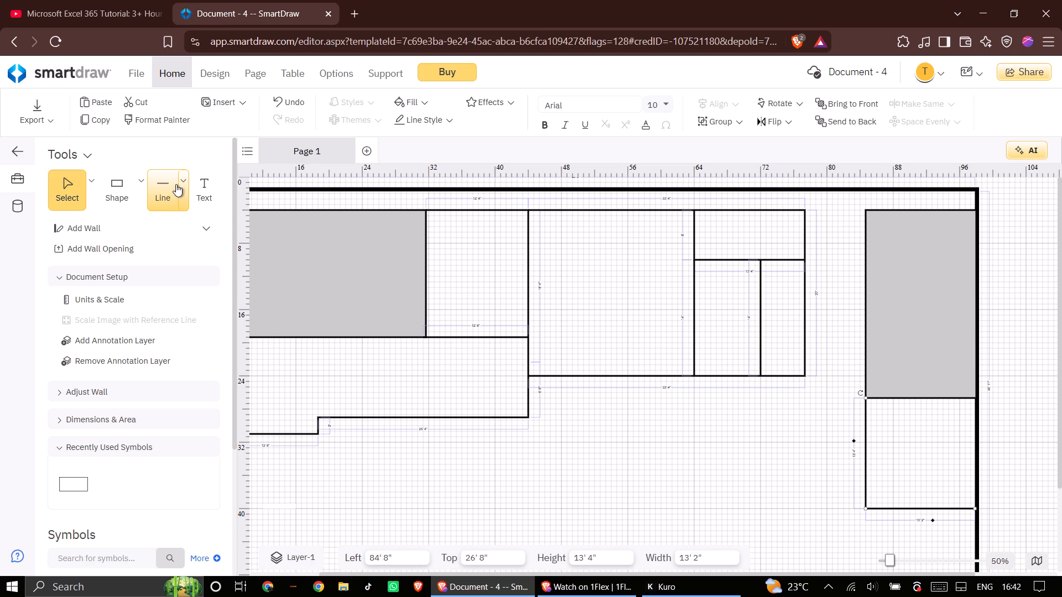
Draw an Exterior Wall 6" about 78' 2" long, extending the top wall rightward from the boundary's upper-right corner.
click(157, 219)
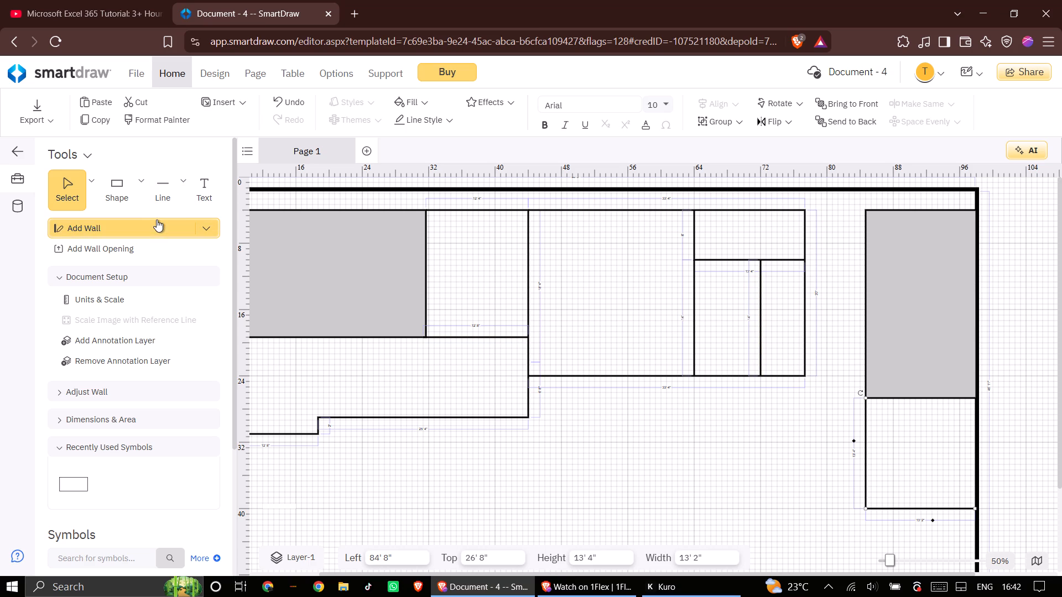
click(188, 232)
click(207, 232)
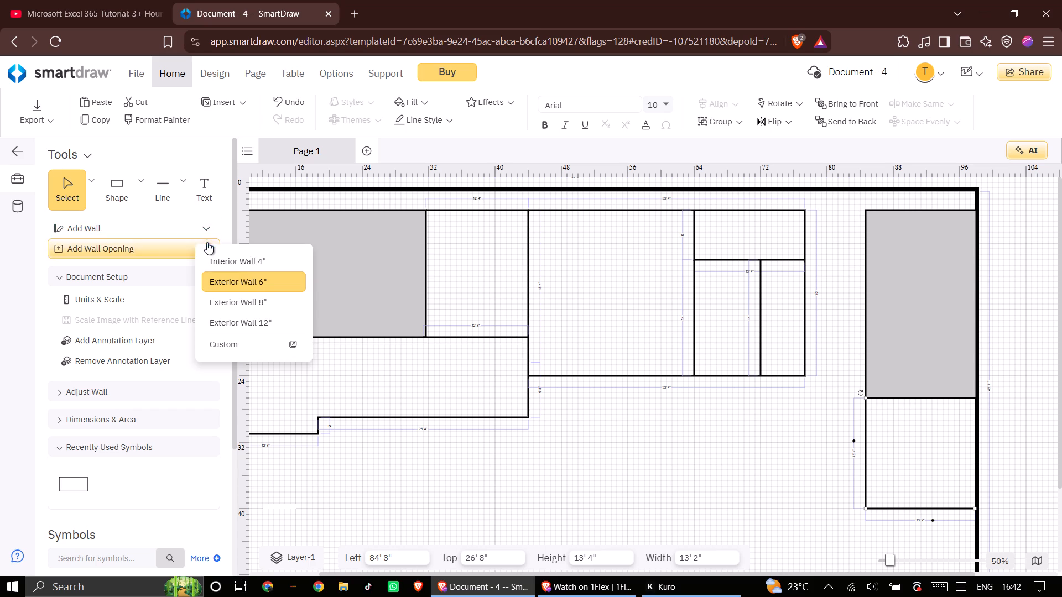
click(221, 279)
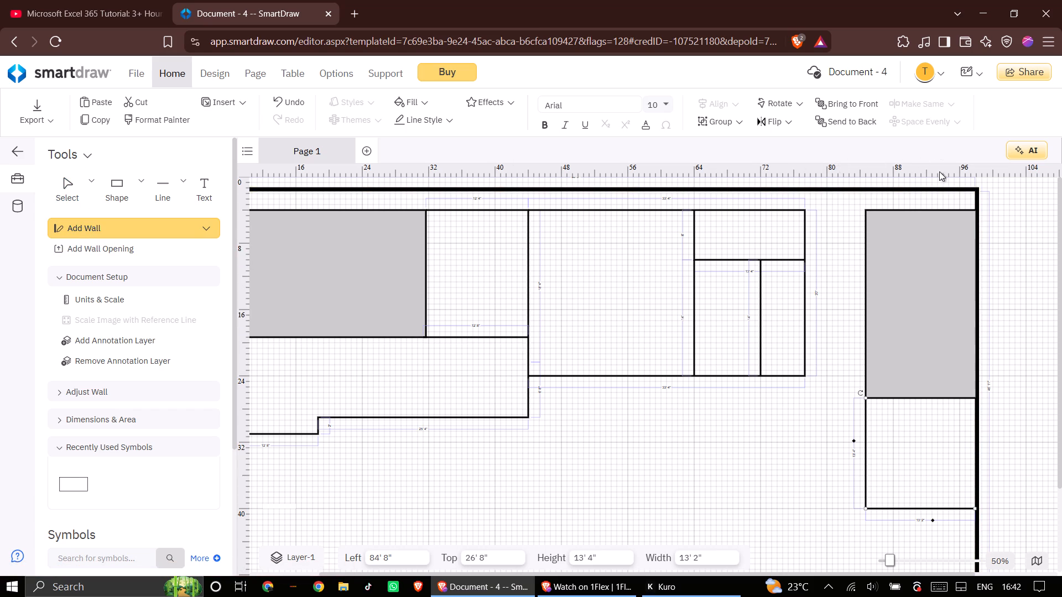
click(975, 189)
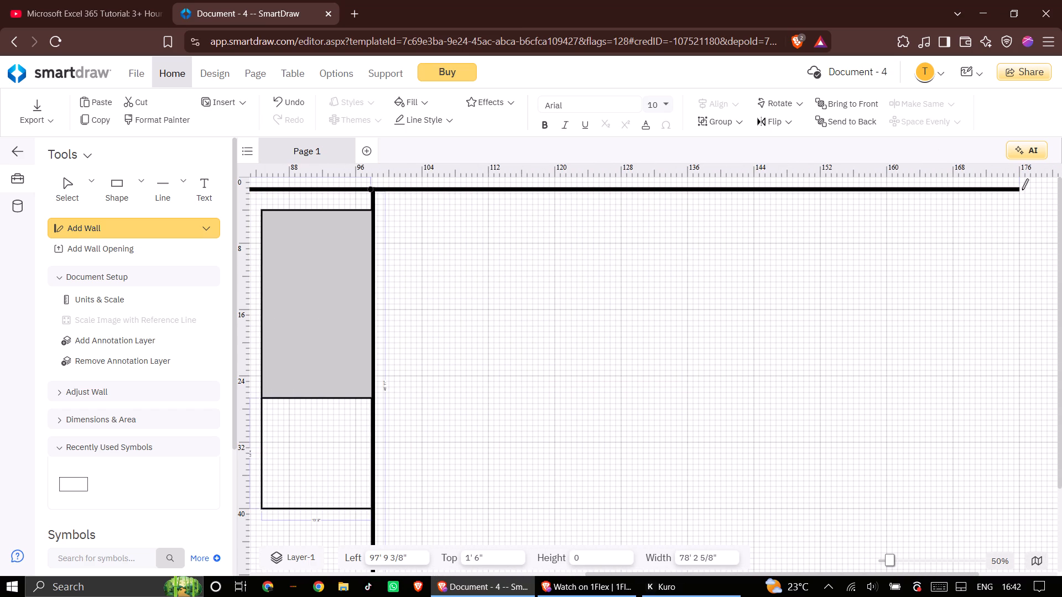
click(1022, 190)
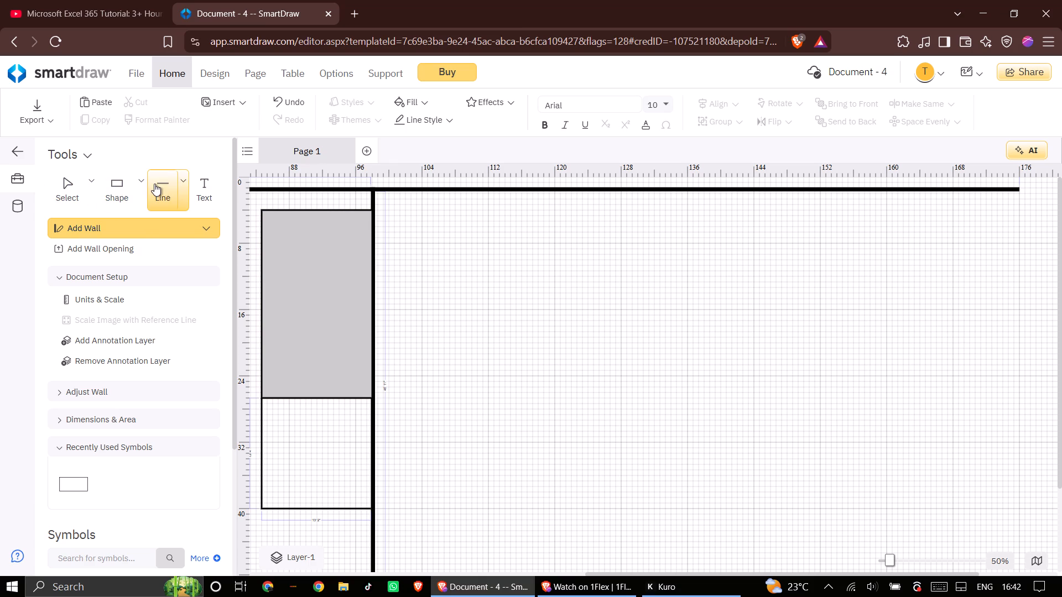
Draw an Exterior Wall 6" about 38' 5" long straight down from the right end of the extended top wall.
click(152, 233)
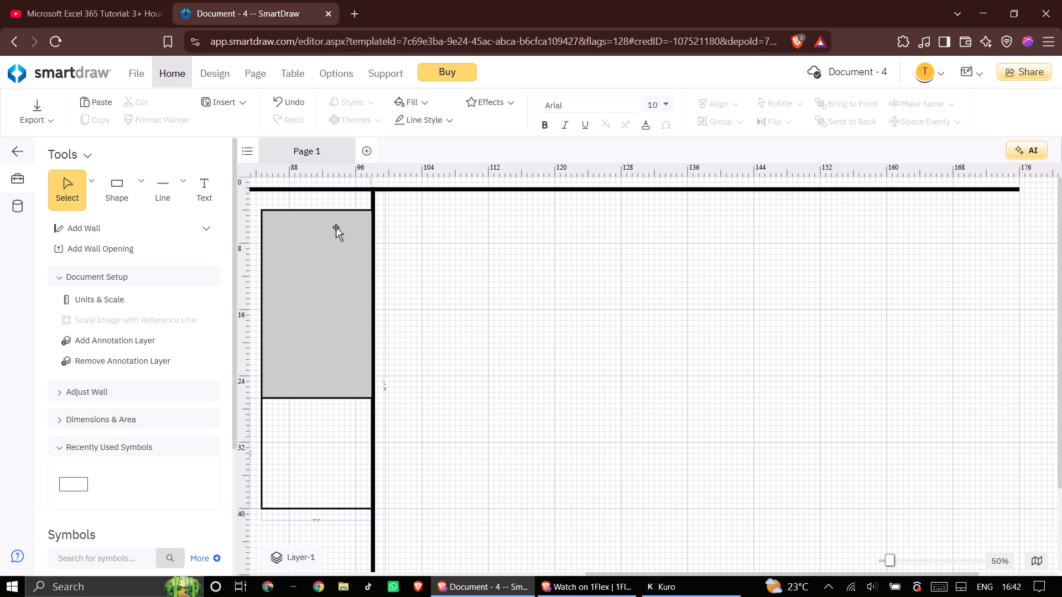
click(203, 229)
click(232, 284)
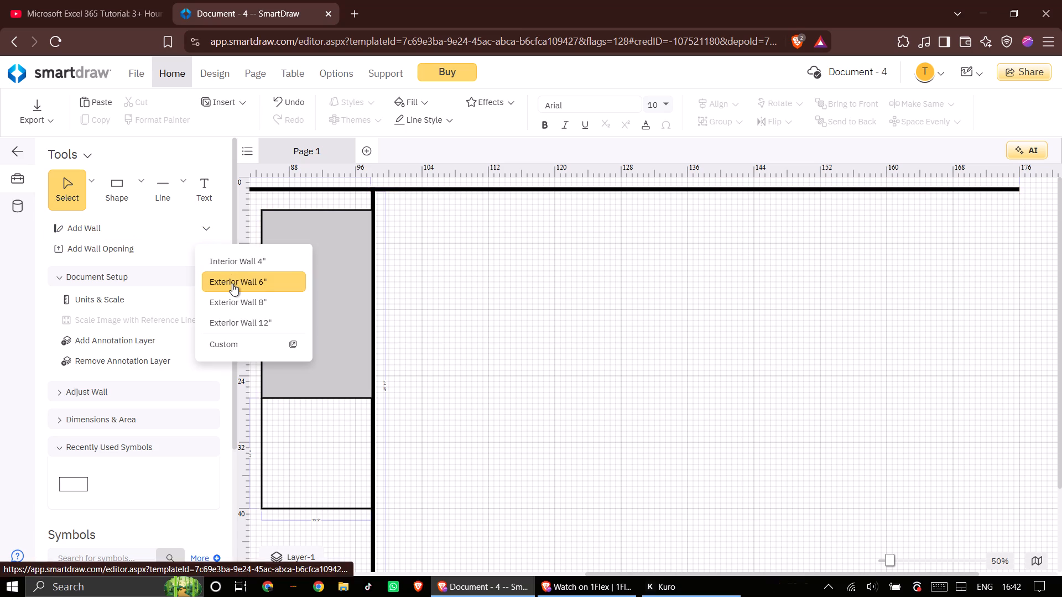
click(1019, 190)
scroll(1021, 460, down, 2)
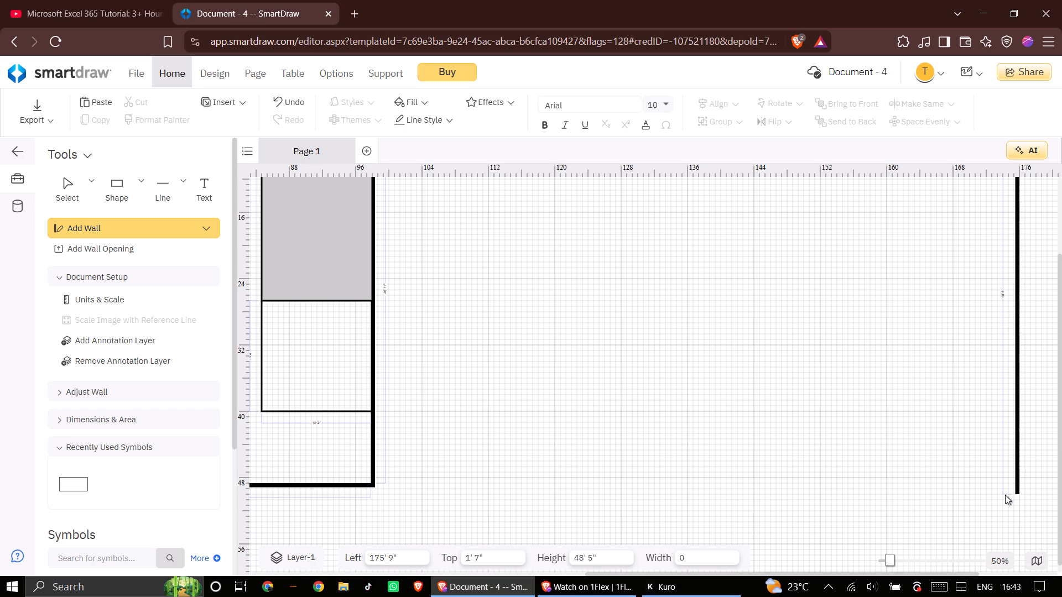
click(1007, 410)
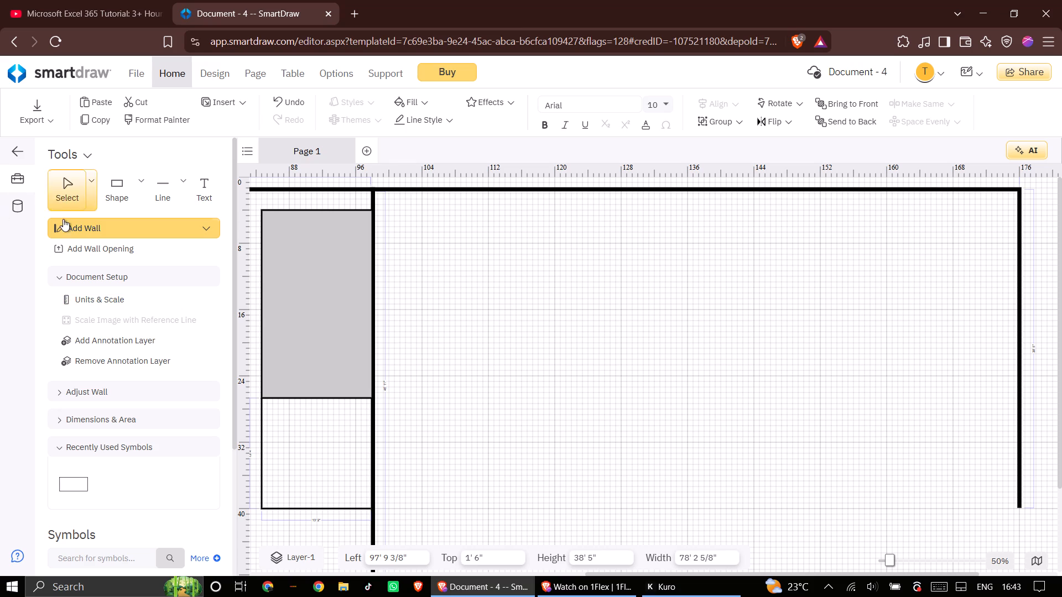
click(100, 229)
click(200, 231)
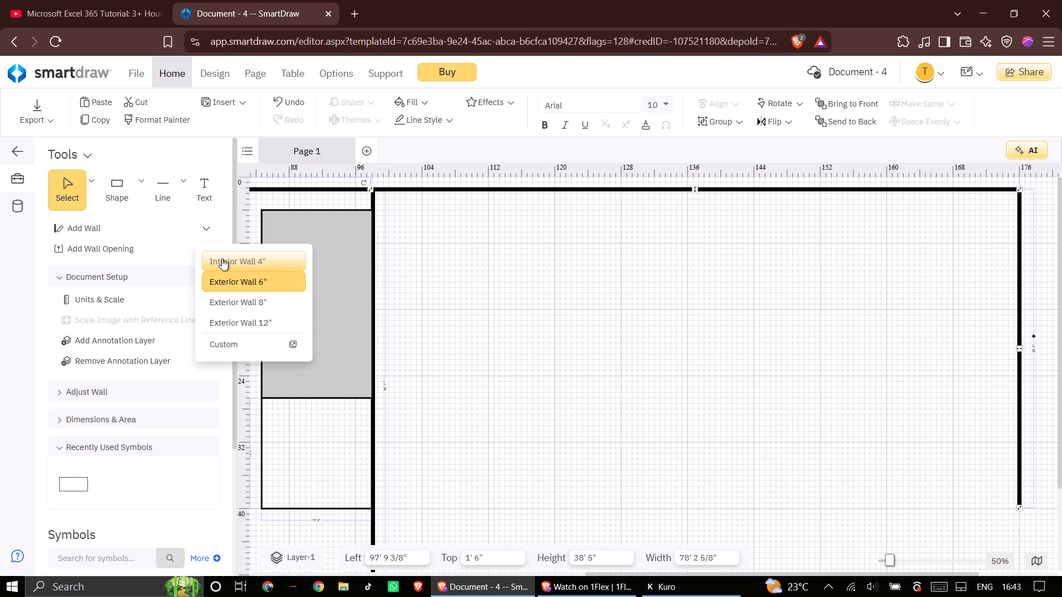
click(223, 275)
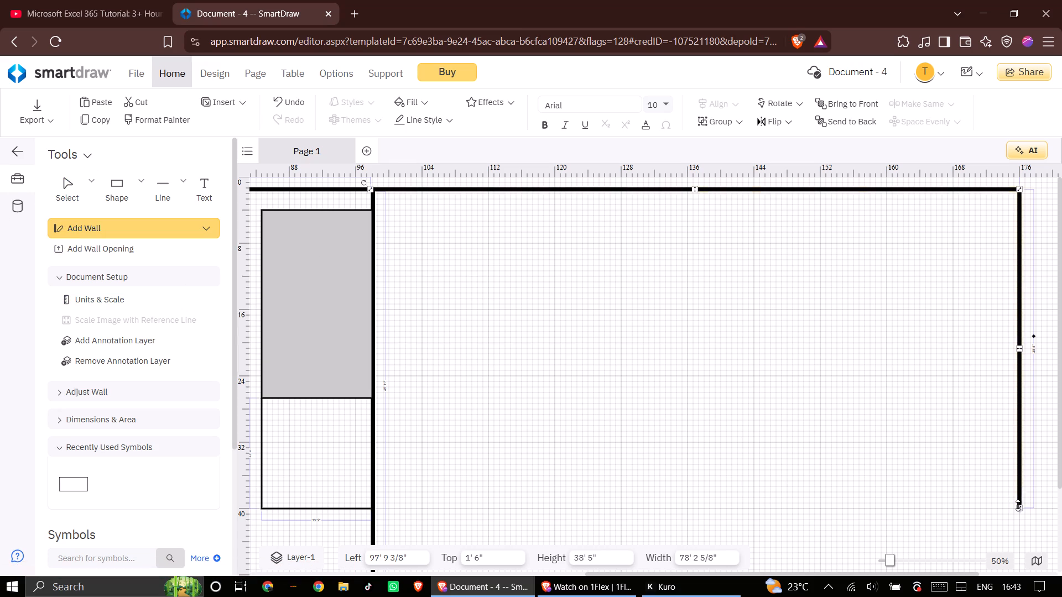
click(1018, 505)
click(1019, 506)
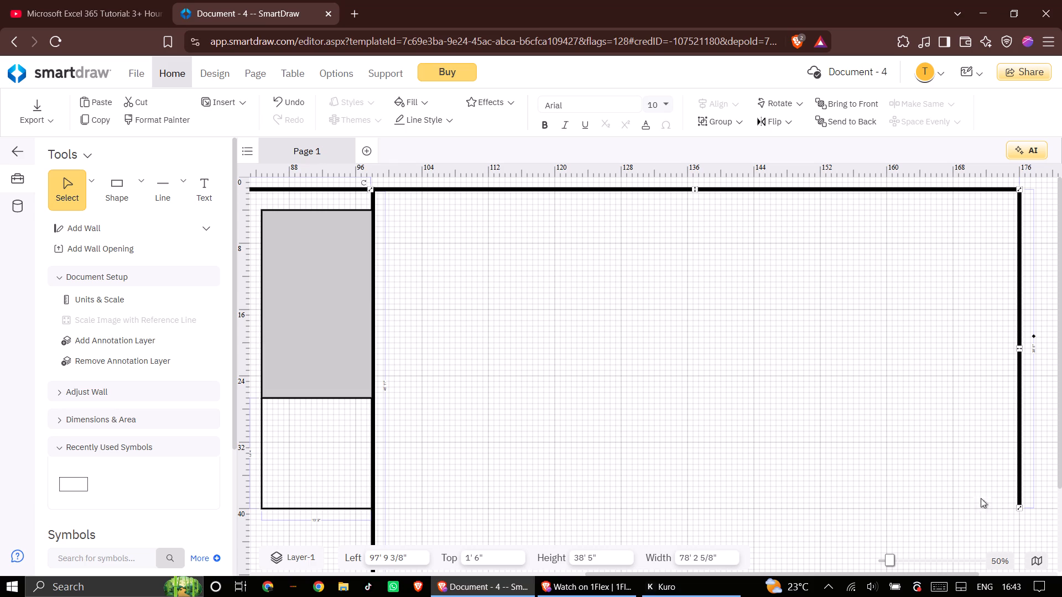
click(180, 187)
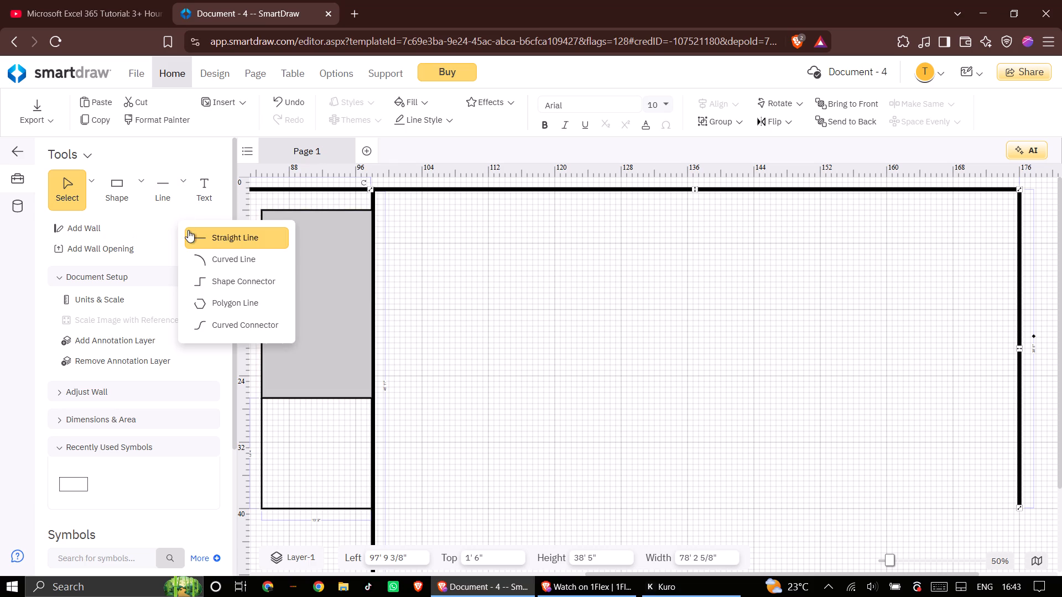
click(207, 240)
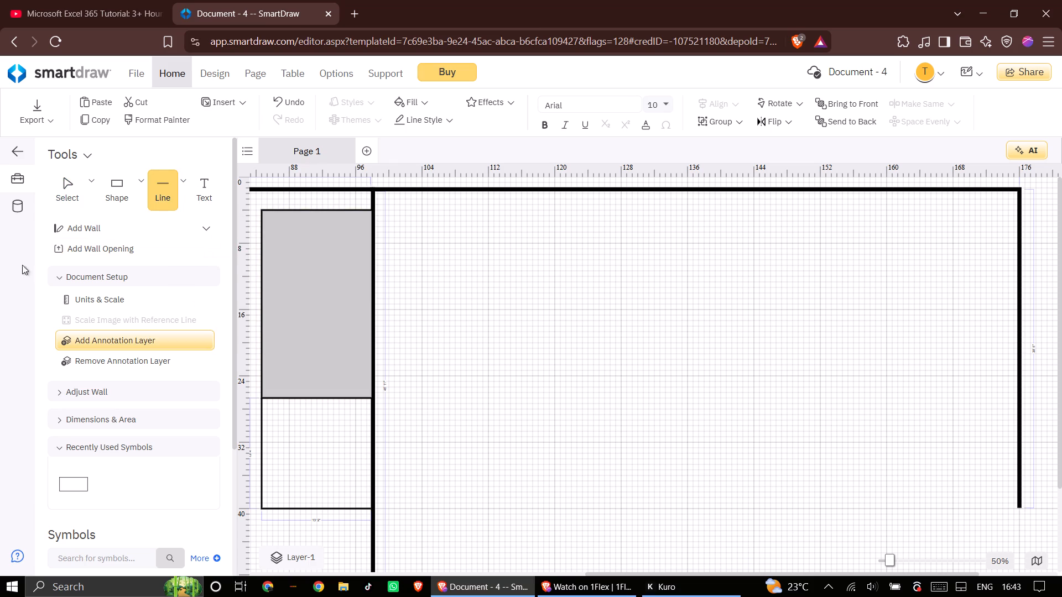
Draw an Exterior Wall 6" about 77' 5" long from the lower end of the new right wall back toward the original right outer wall.
click(116, 230)
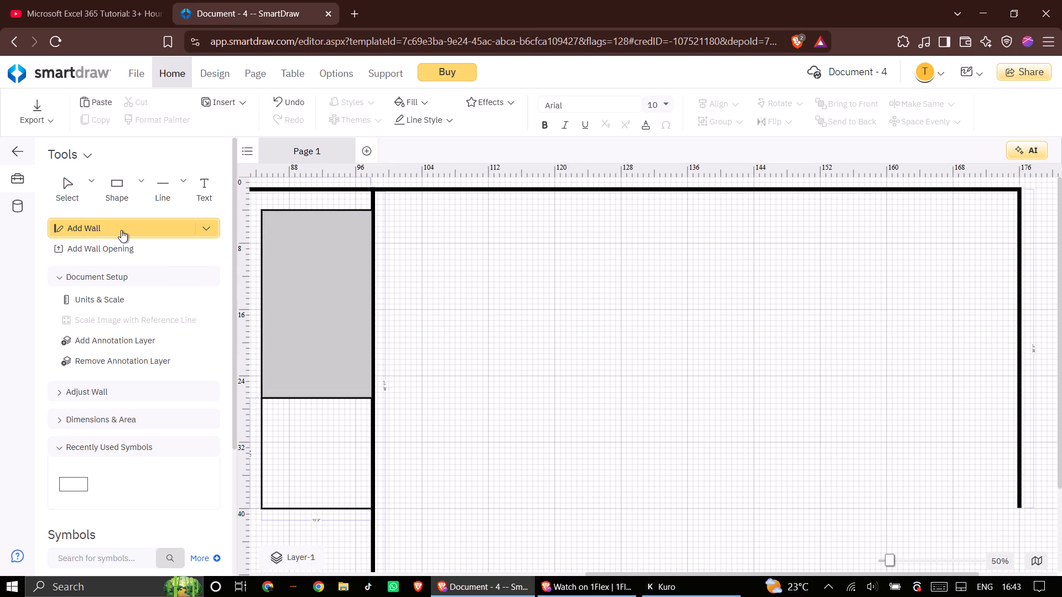
click(208, 226)
click(243, 279)
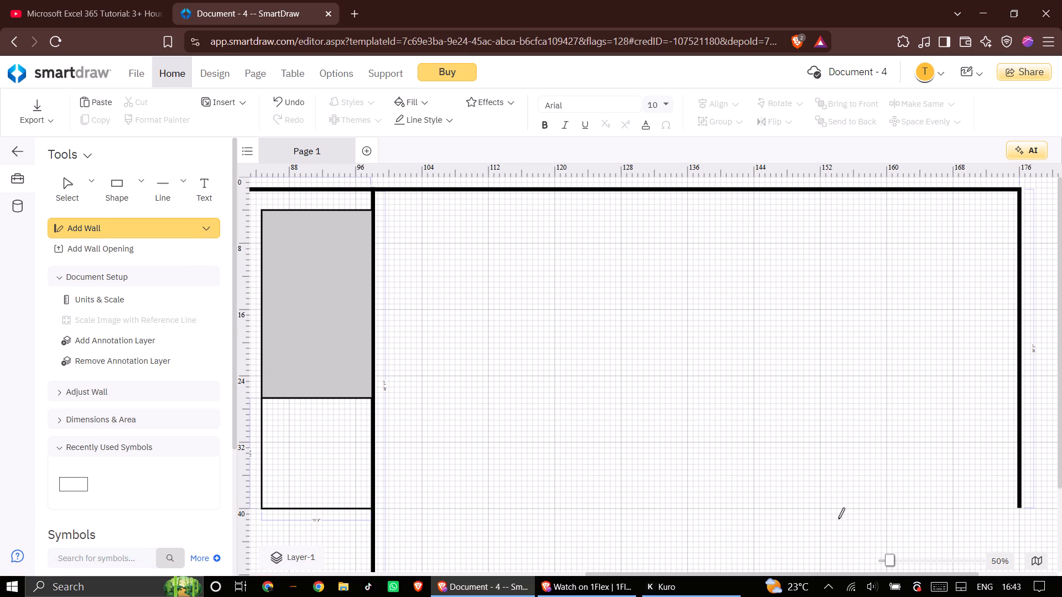
click(1019, 506)
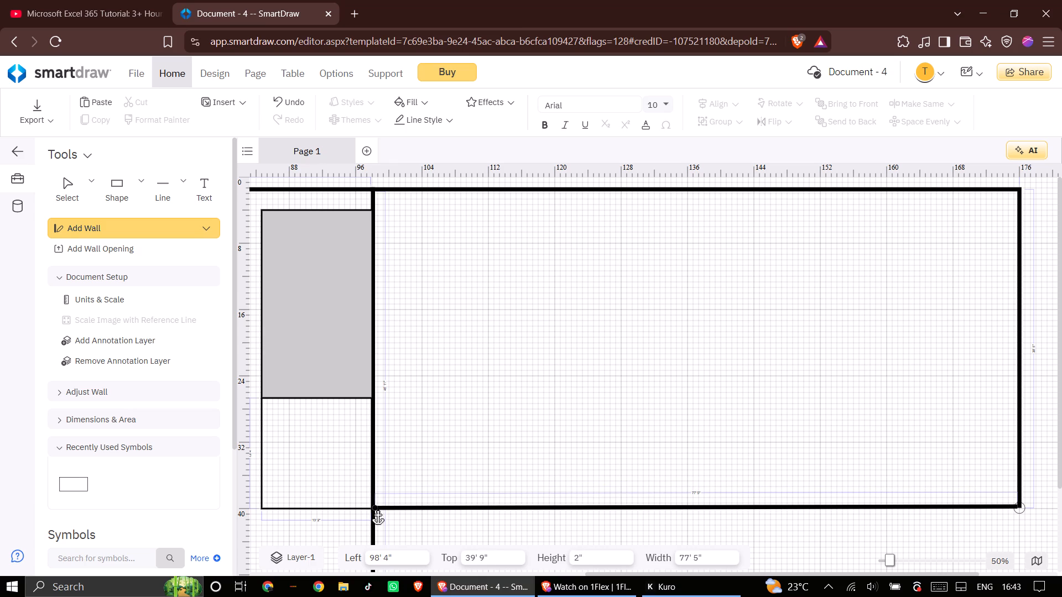
click(377, 508)
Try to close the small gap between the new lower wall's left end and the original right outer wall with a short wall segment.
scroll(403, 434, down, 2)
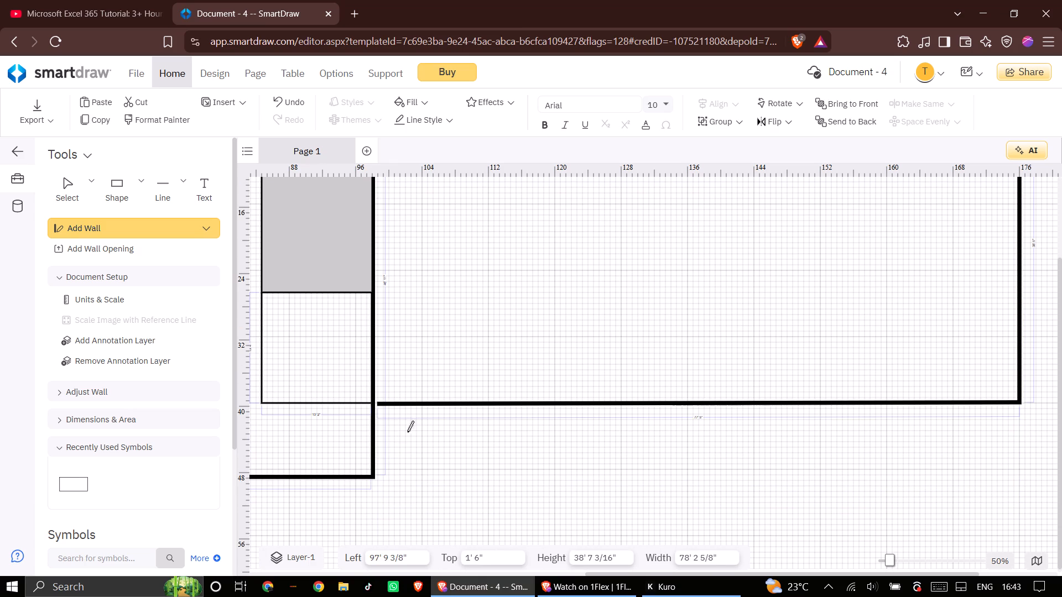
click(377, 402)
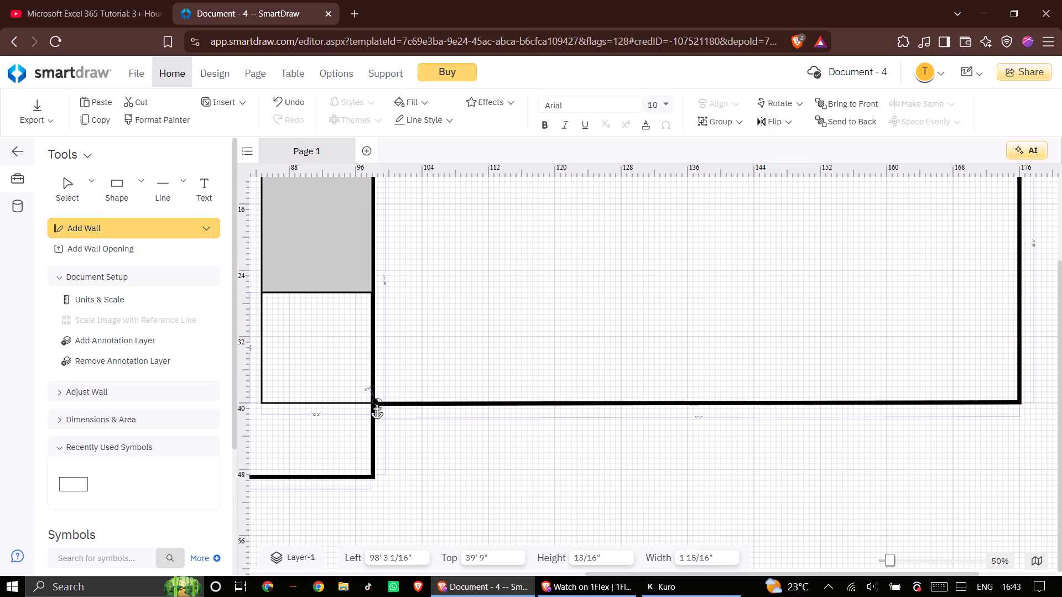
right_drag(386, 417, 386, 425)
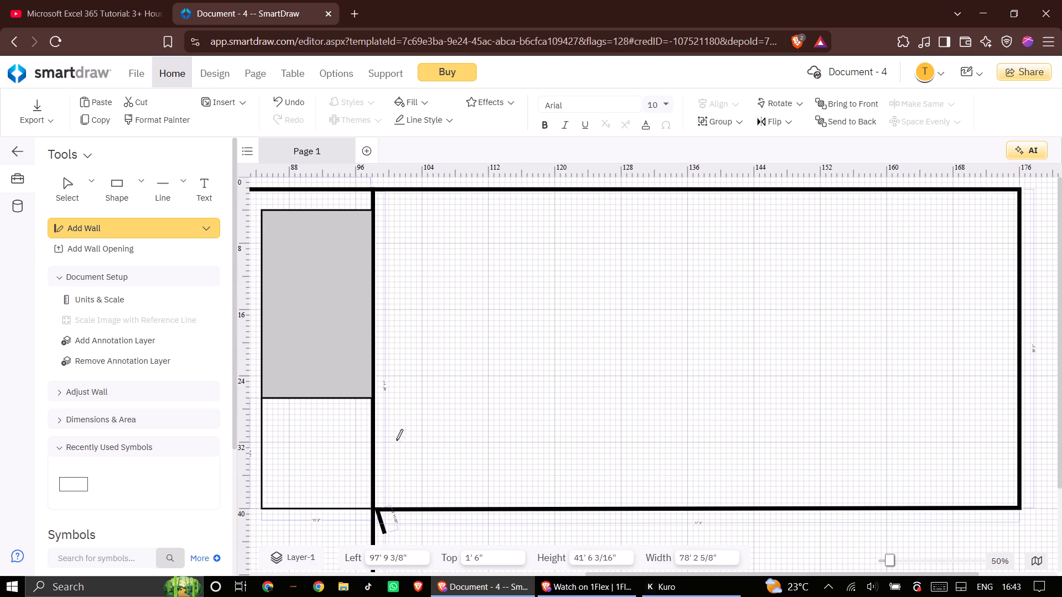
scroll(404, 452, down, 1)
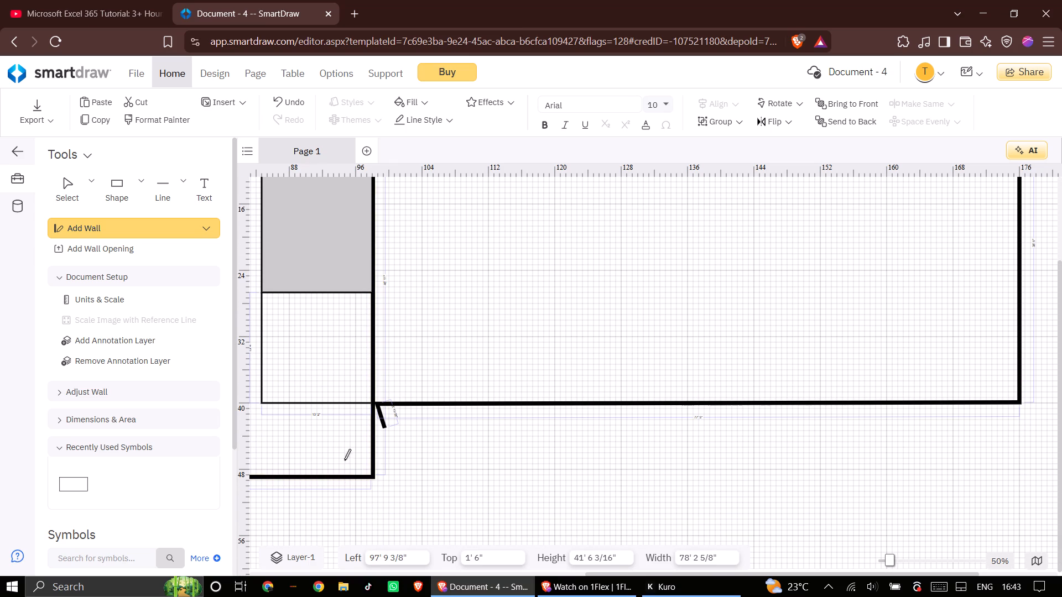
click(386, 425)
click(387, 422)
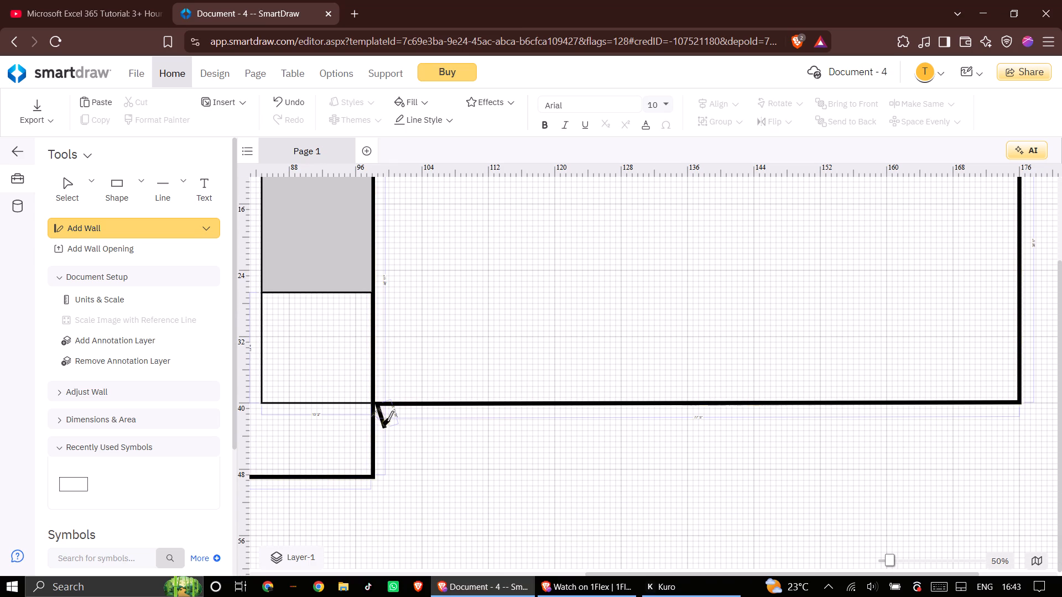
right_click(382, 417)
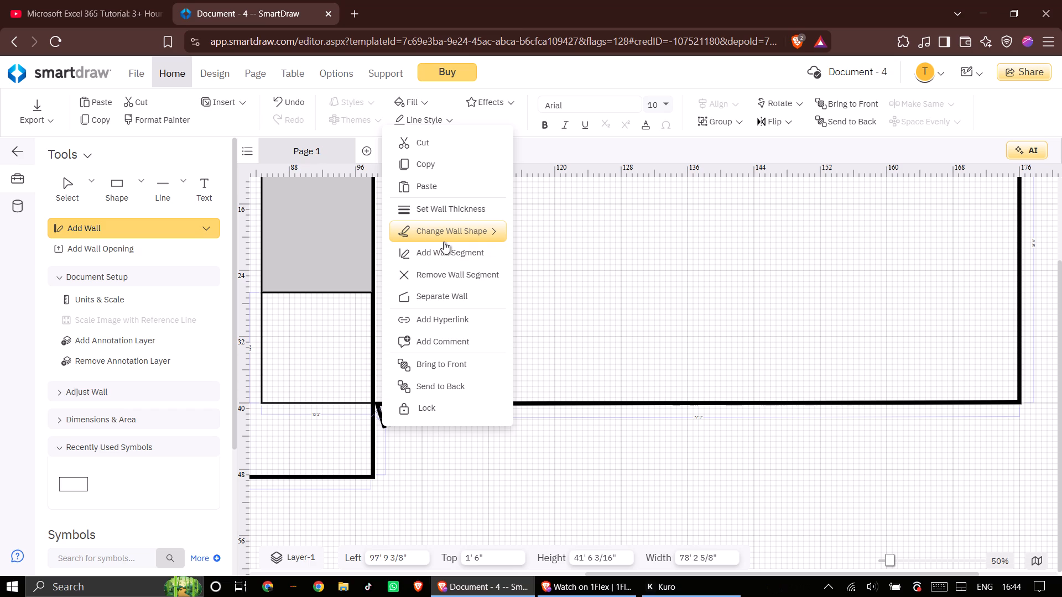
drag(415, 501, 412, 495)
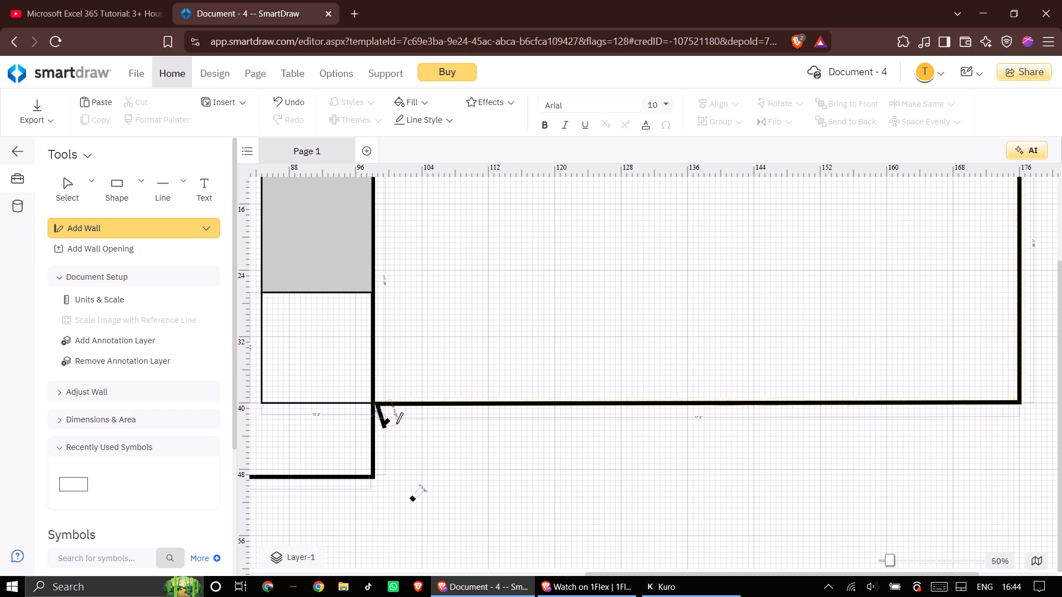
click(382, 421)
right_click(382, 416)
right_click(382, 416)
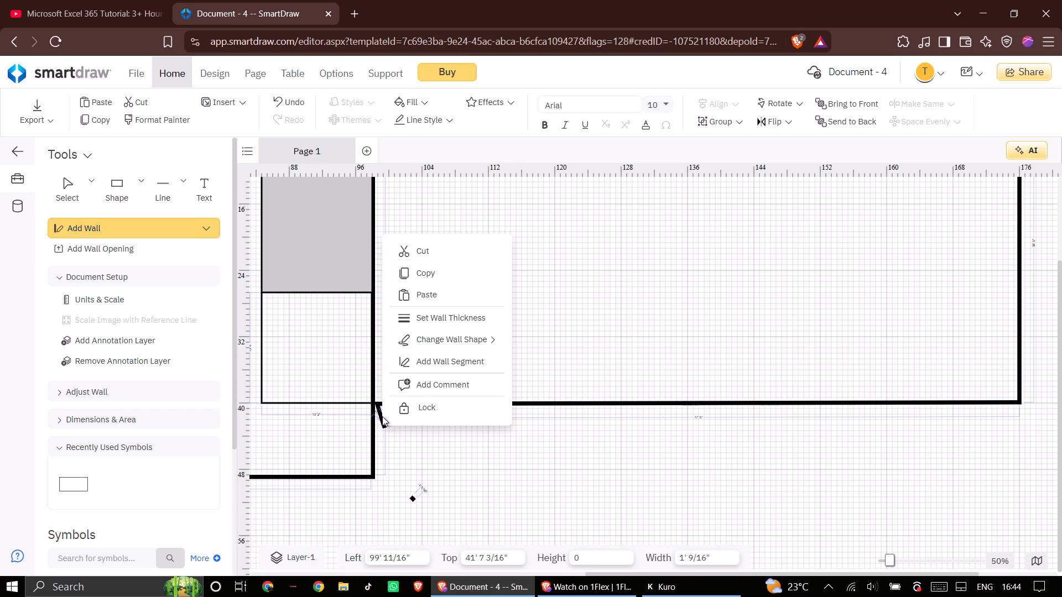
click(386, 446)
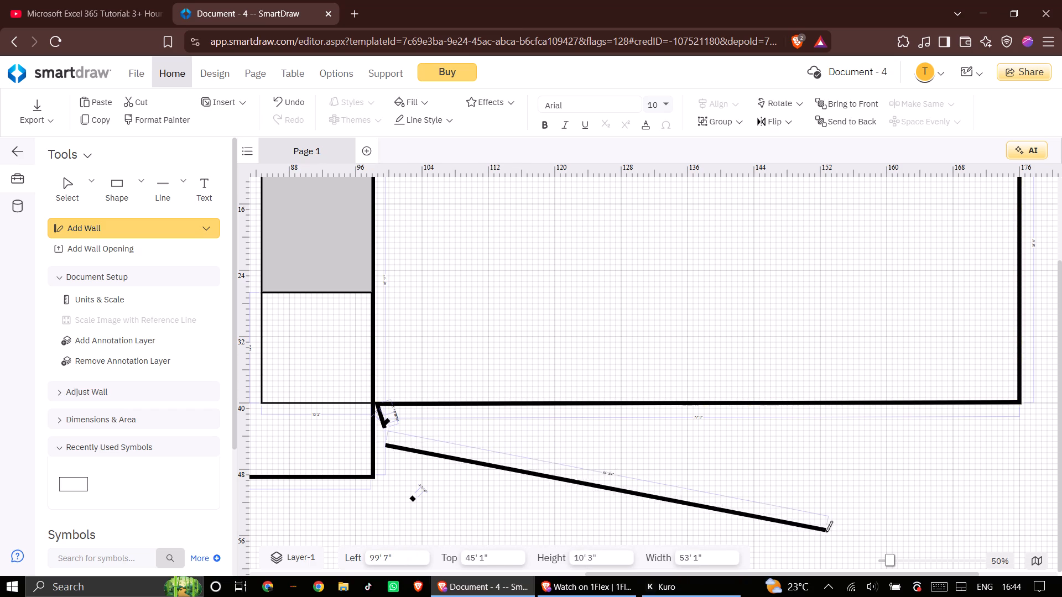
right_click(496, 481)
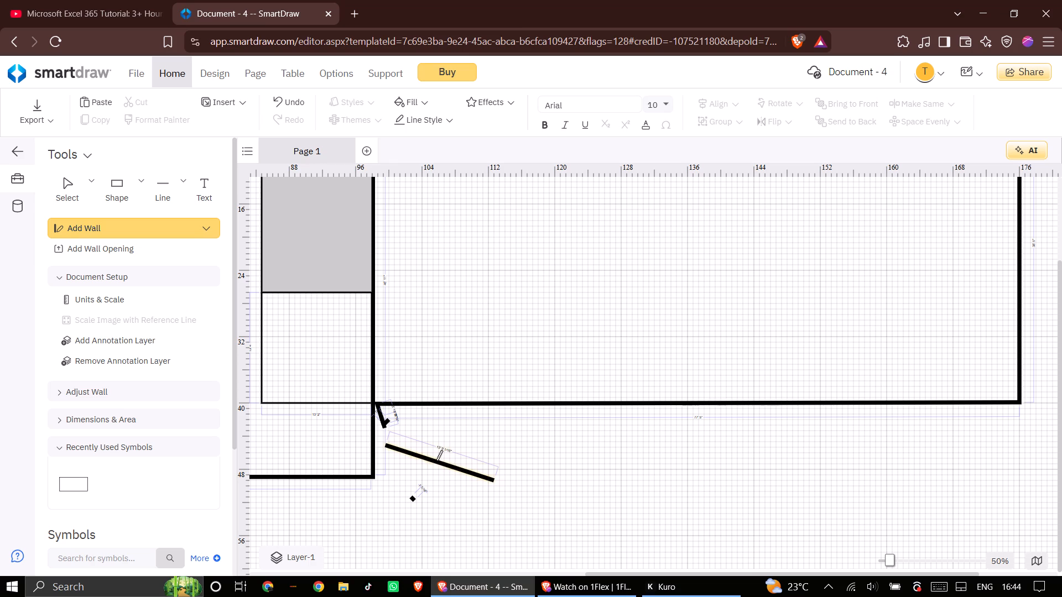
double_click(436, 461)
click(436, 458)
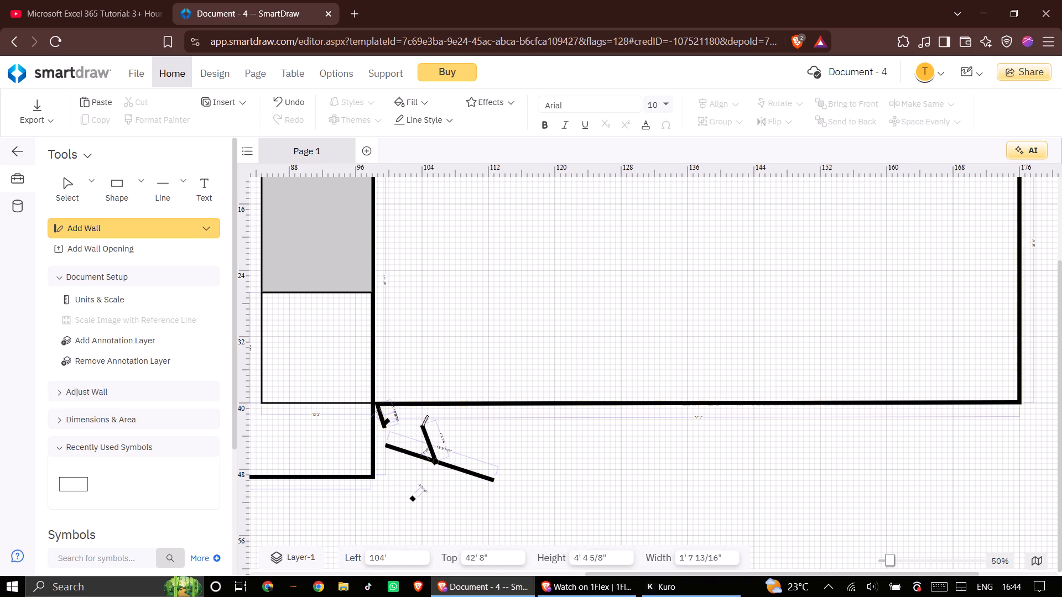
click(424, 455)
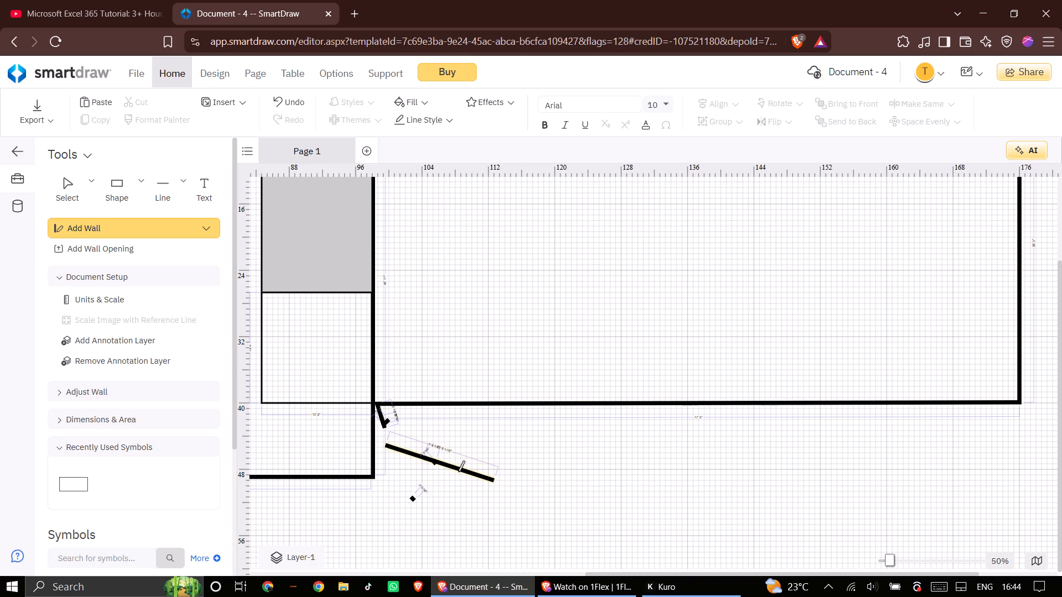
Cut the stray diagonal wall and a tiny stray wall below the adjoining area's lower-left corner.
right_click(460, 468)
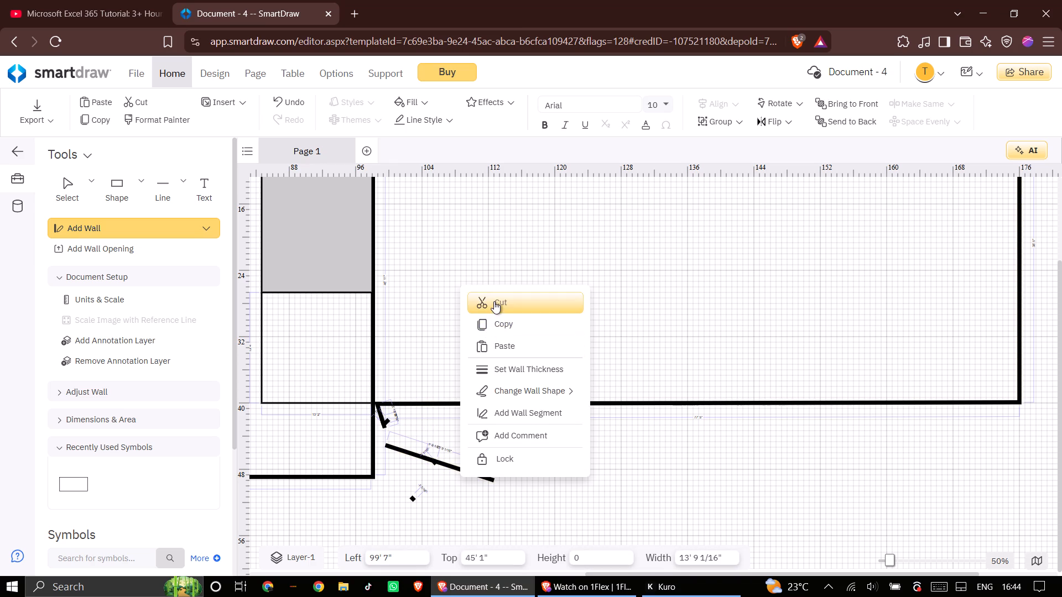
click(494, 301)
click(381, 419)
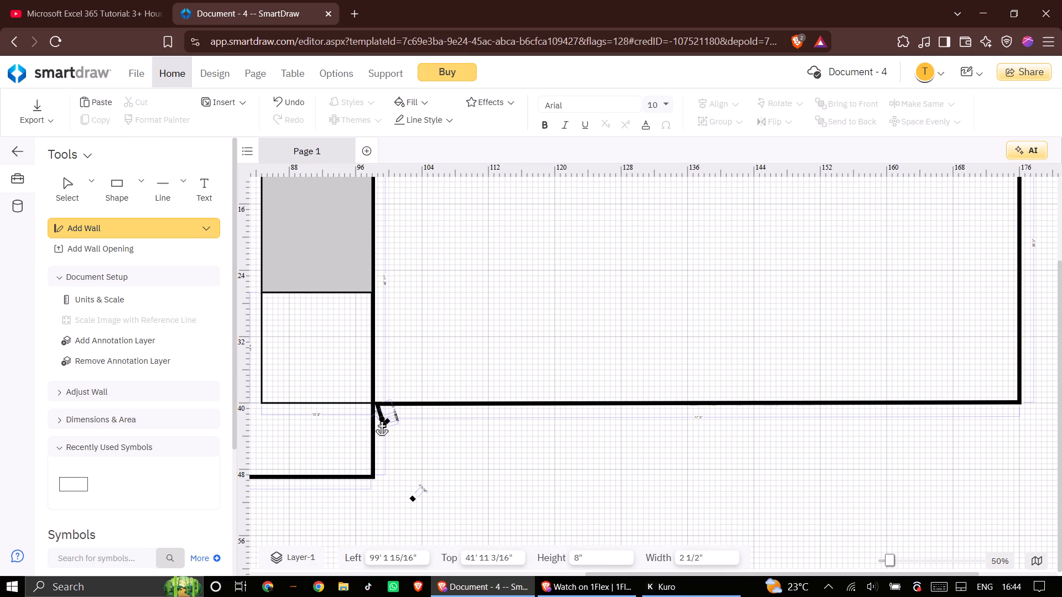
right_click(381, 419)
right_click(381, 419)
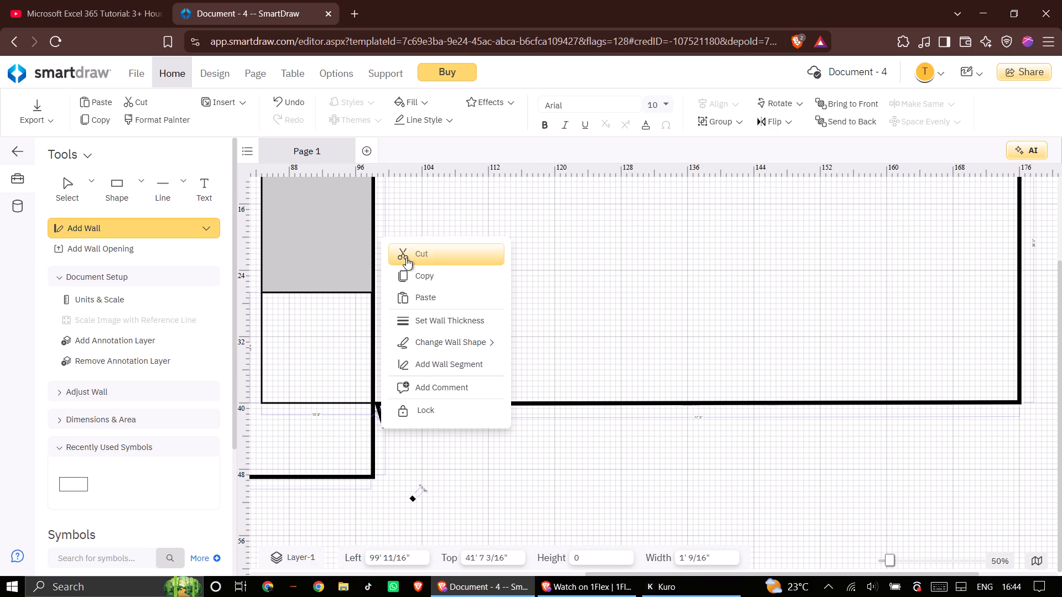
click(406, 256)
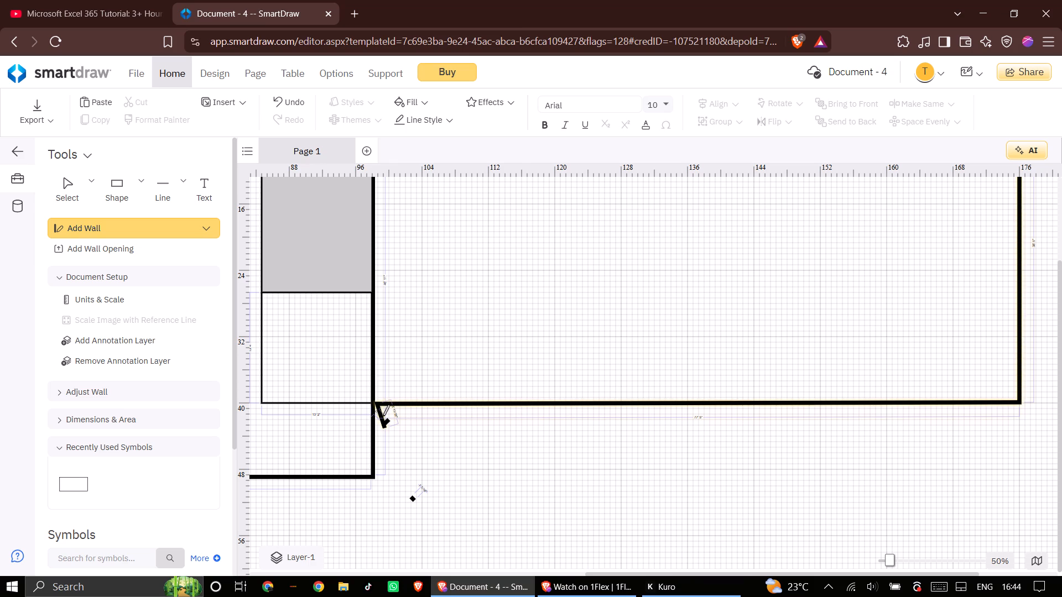
Cut the connected walls of the adjoining area together with the short stray segment attached at their lower-left corner.
right_click(382, 414)
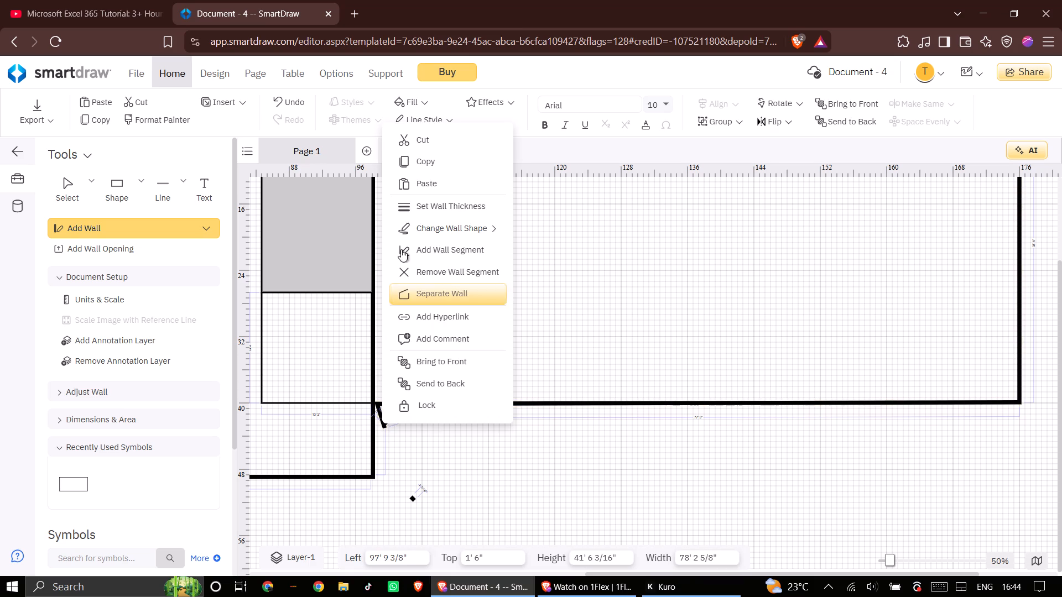
click(413, 144)
Draw an Exterior Wall 6" rightward from the original boundary's upper-right corner to about the 152' mark.
scroll(523, 346, down, 1)
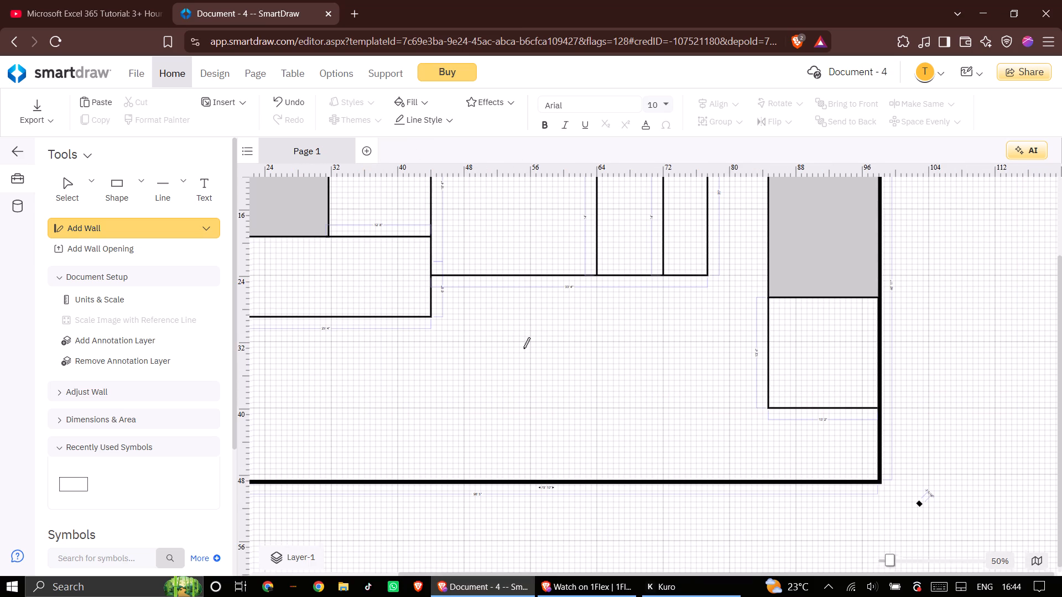
scroll(523, 351, up, 4)
scroll(811, 297, down, 3)
scroll(397, 277, up, 3)
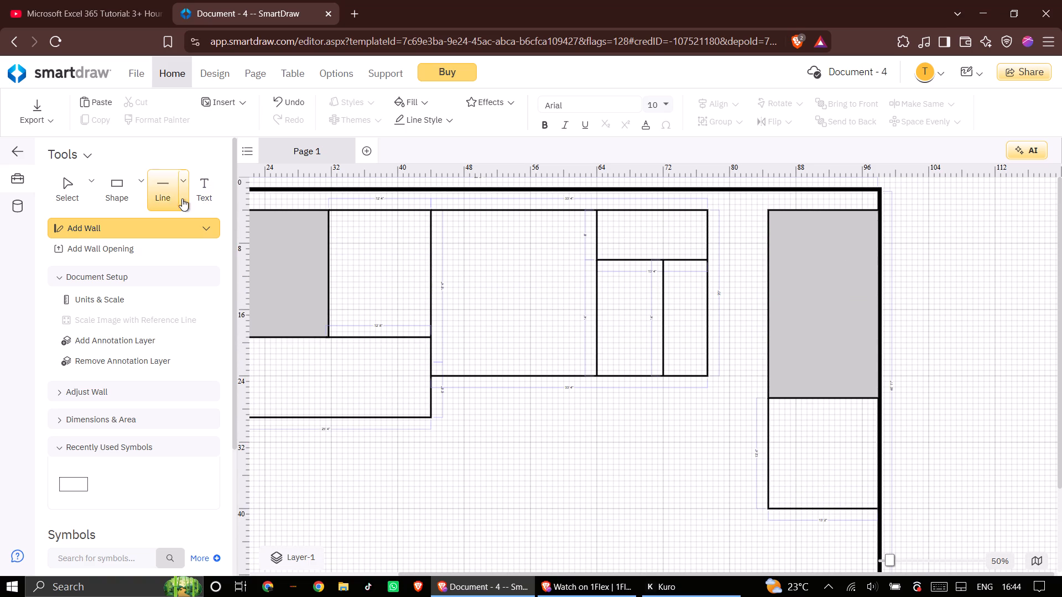
click(199, 222)
click(216, 285)
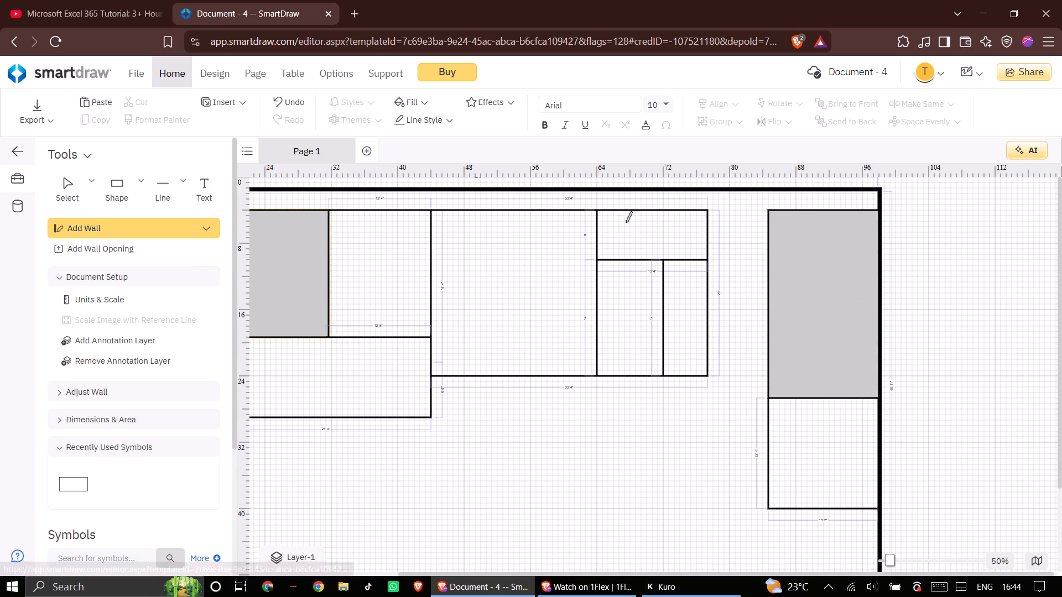
click(877, 191)
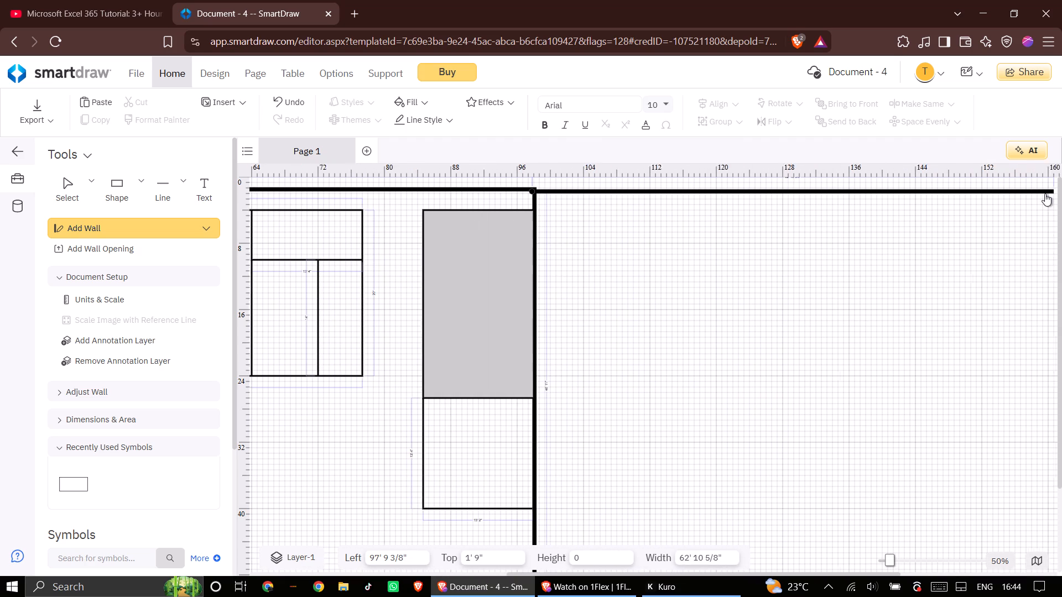
click(996, 193)
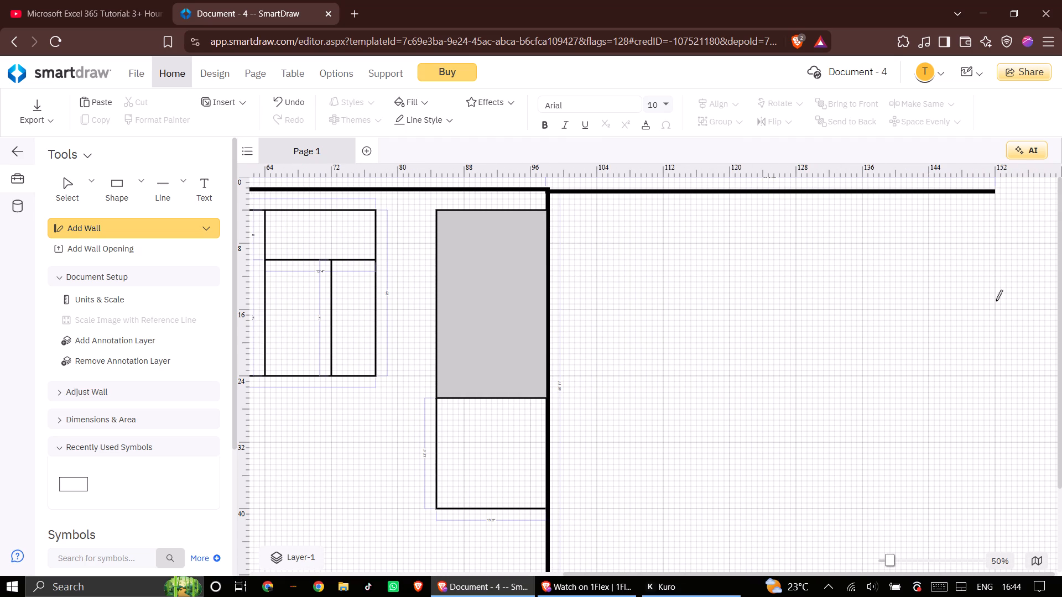
Draw an Exterior Wall 6" about 32' 11" long straight down from the right end of the extended top wall.
click(143, 231)
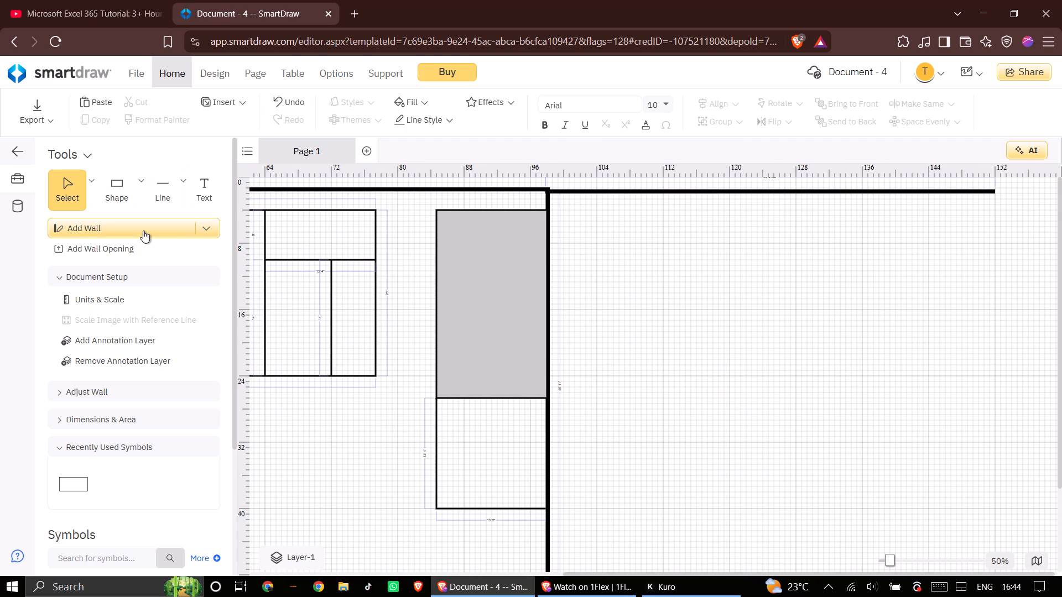
click(191, 227)
click(197, 227)
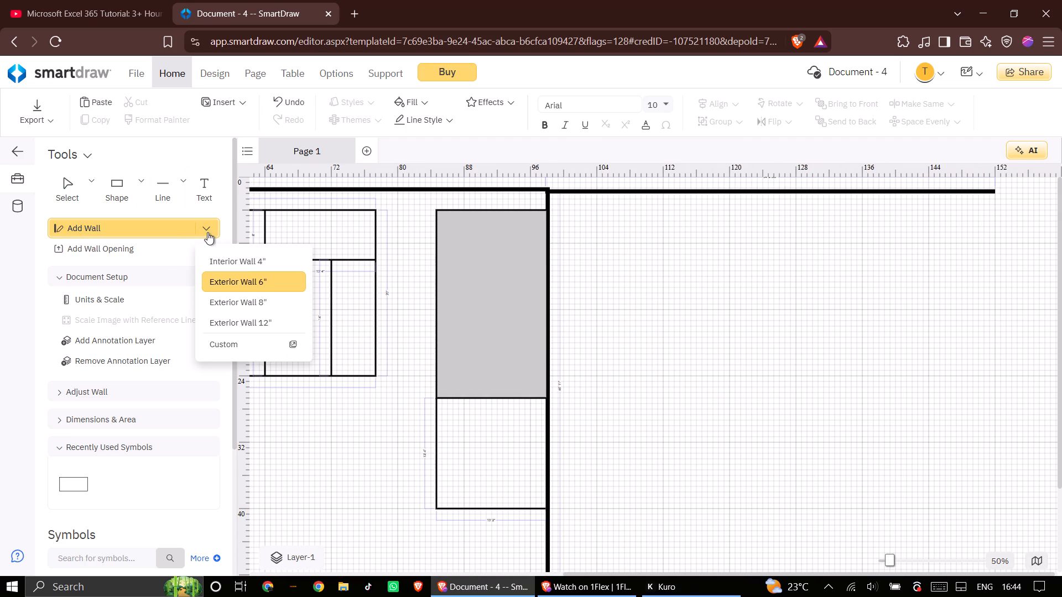
click(218, 276)
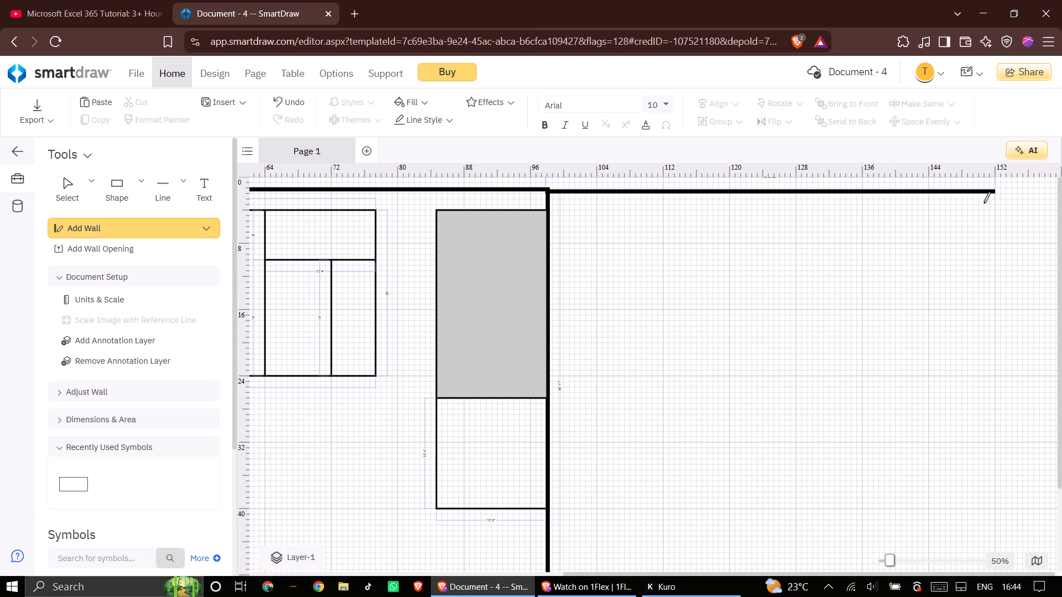
click(992, 192)
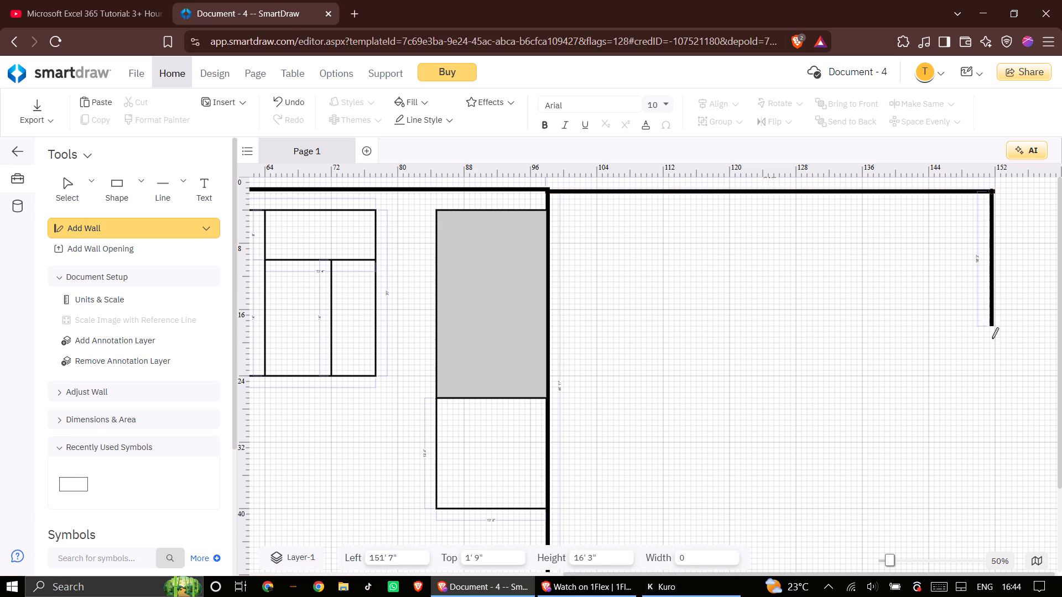
click(996, 466)
click(996, 466)
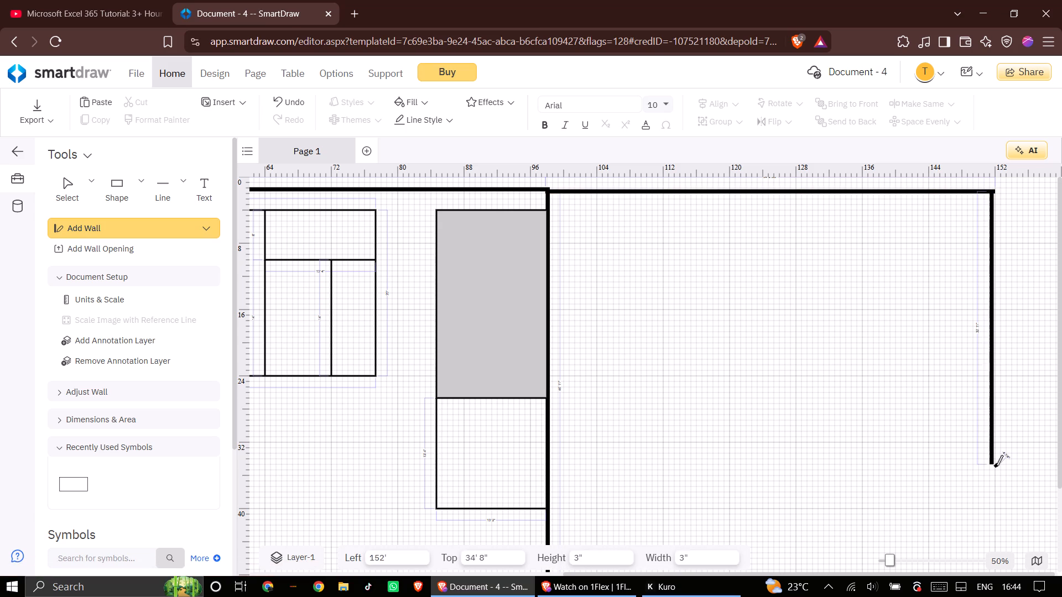
click(996, 462)
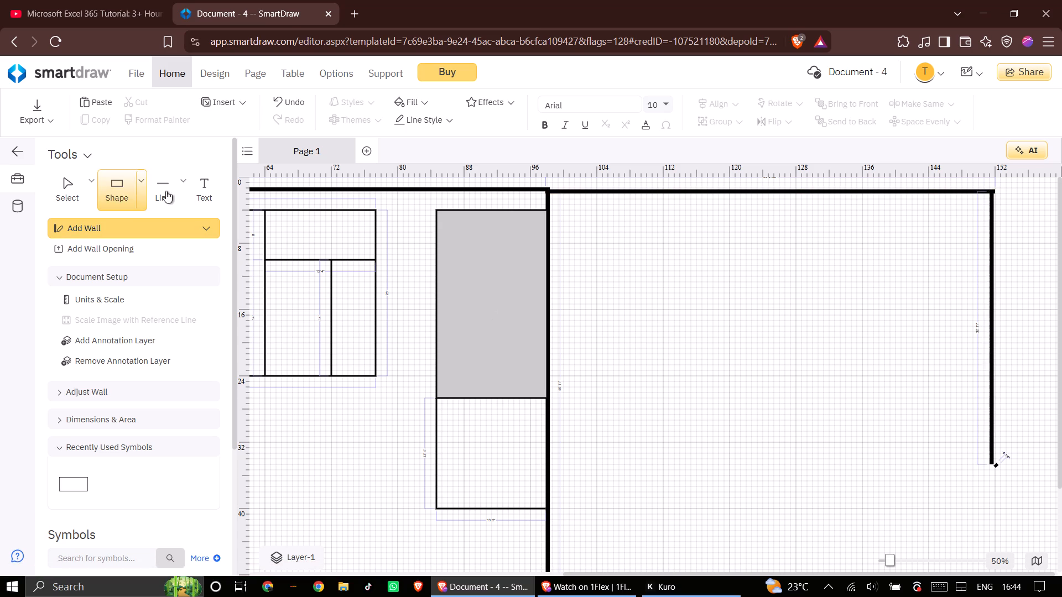
Draw a line about 53' 3" long from the new right wall's lower end to the original right outer wall, closing the adjoining area.
click(184, 188)
click(210, 238)
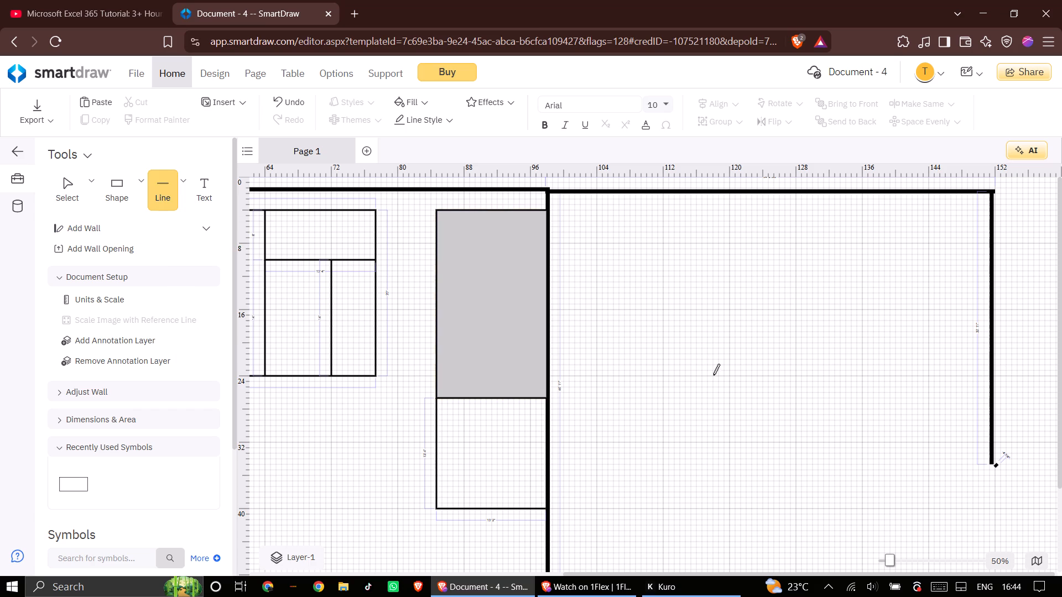
click(992, 463)
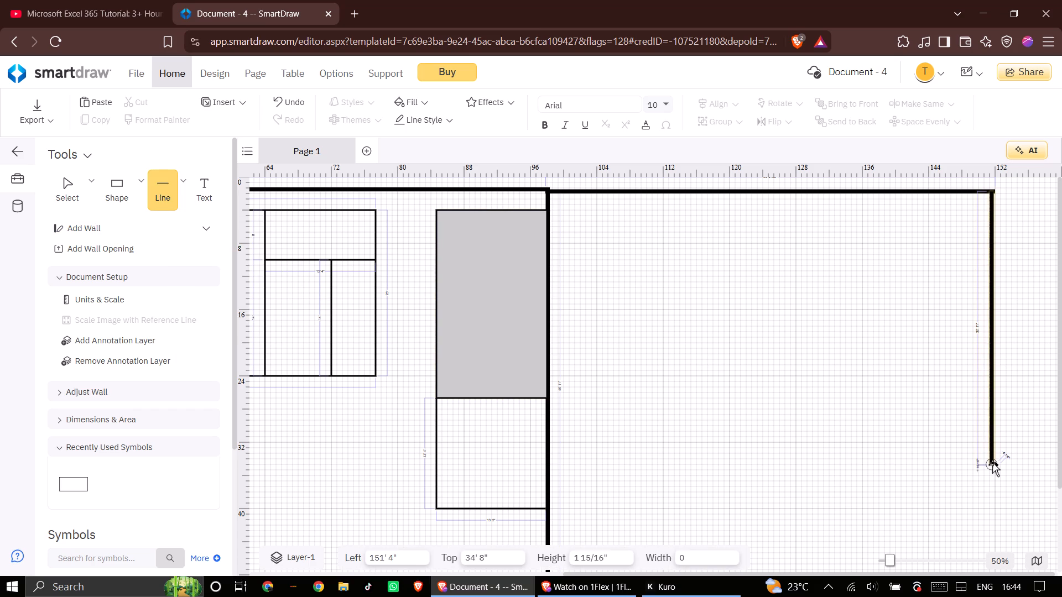
click(548, 460)
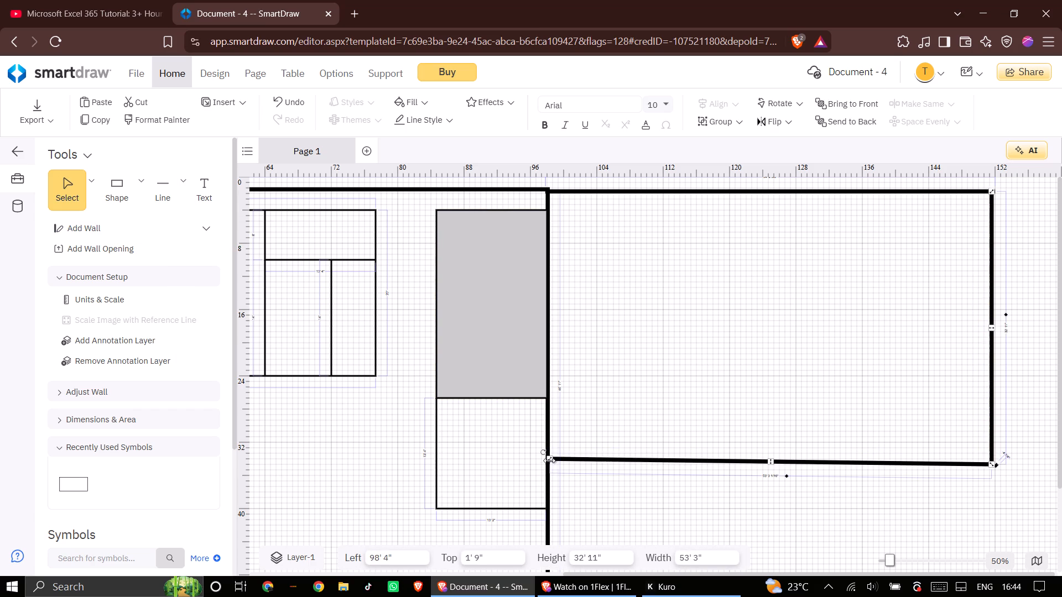
Place a 6' by 3' ellipse near the adjoining area's upper-left corner, about 4' 7" from the shared wall and 5' 3" below the top wall.
scroll(561, 459, down, 3)
scroll(555, 441, up, 2)
click(112, 188)
click(141, 184)
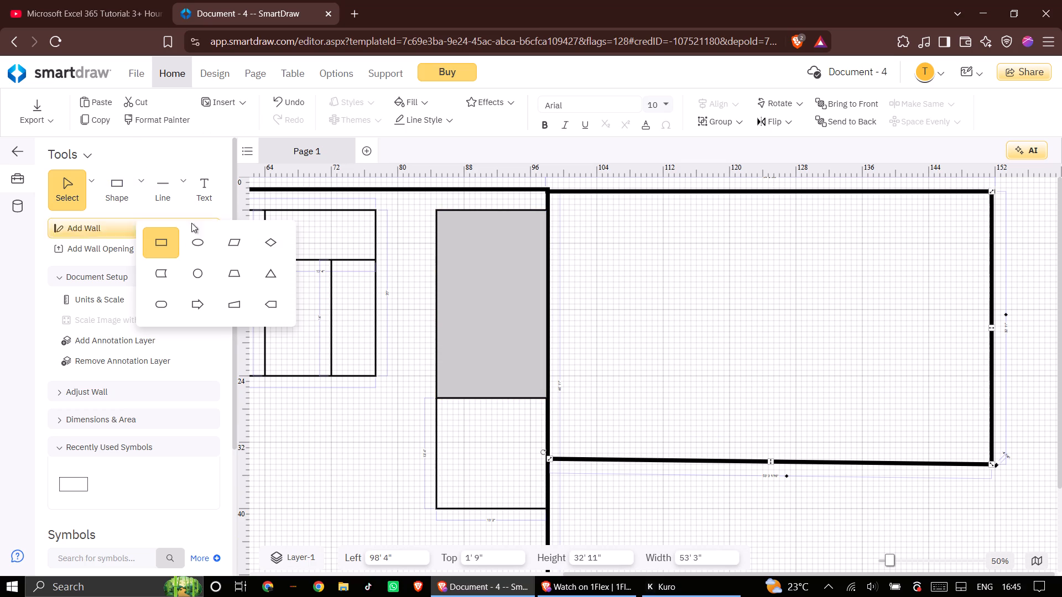
click(192, 243)
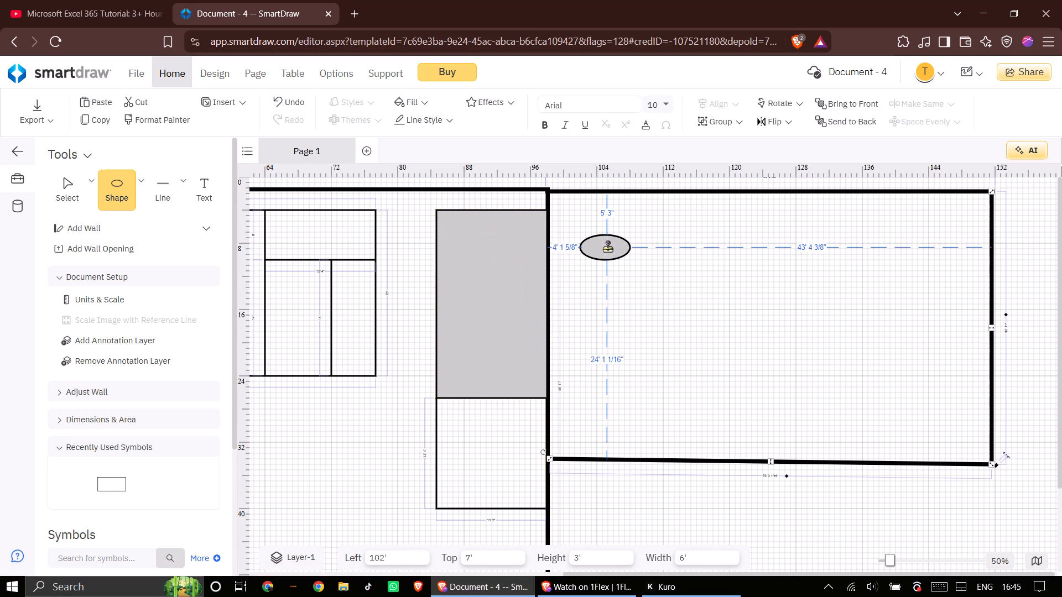
click(612, 248)
drag(636, 261, 637, 262)
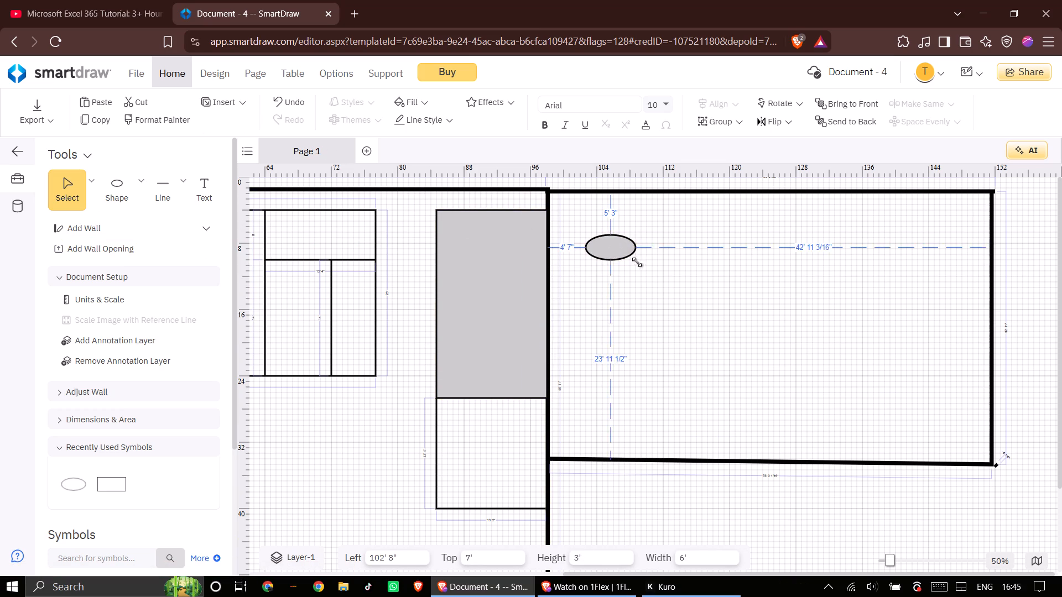
Enlarge the ellipse in the adjoining area to about 26' wide by 25' 8" high.
drag(637, 262, 829, 423)
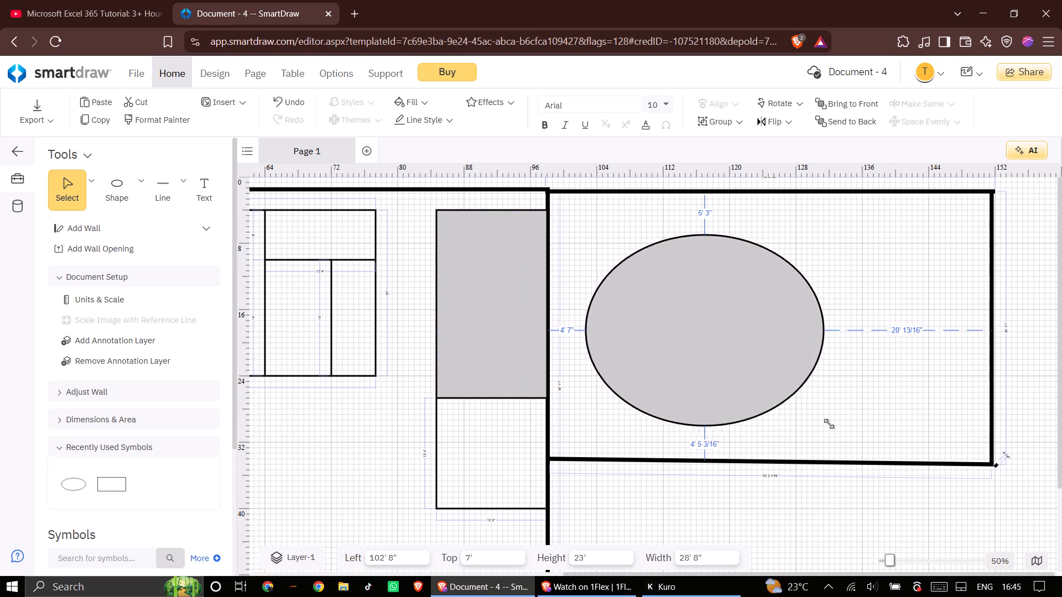
drag(829, 423, 799, 447)
Move the enlarged ellipse to the middle of the adjoining area, at left 109' 4" and top 5'.
drag(691, 329, 750, 327)
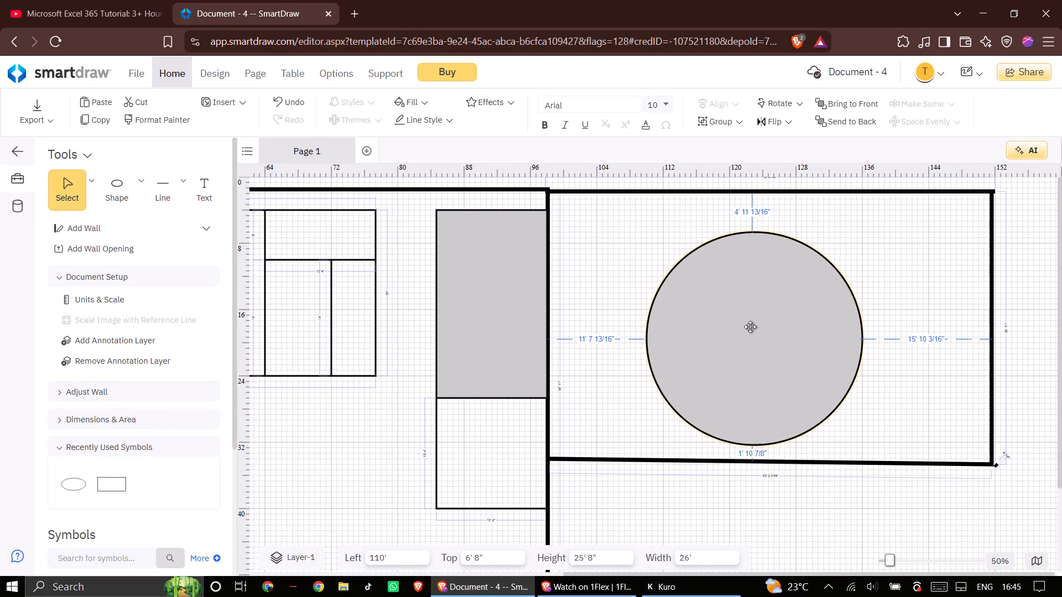
drag(750, 327, 748, 313)
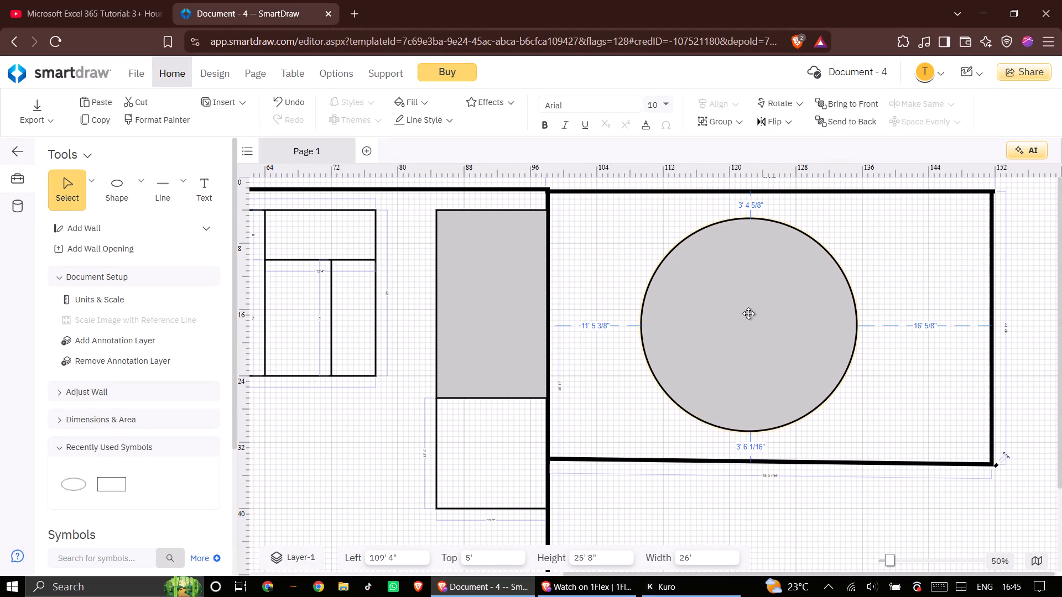
drag(748, 313, 759, 318)
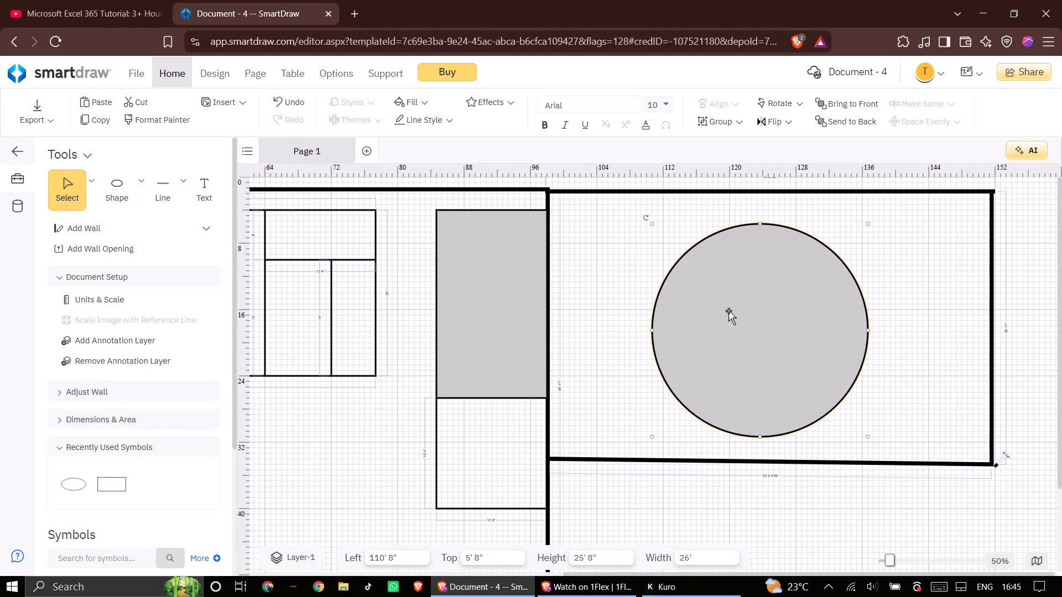
drag(745, 316, 806, 303)
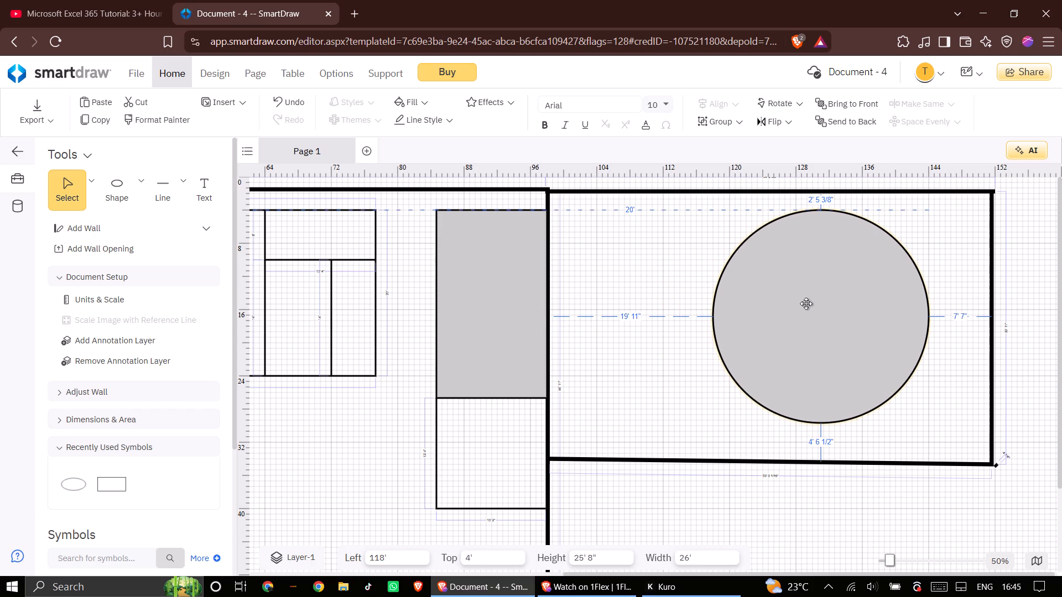
drag(806, 303, 748, 312)
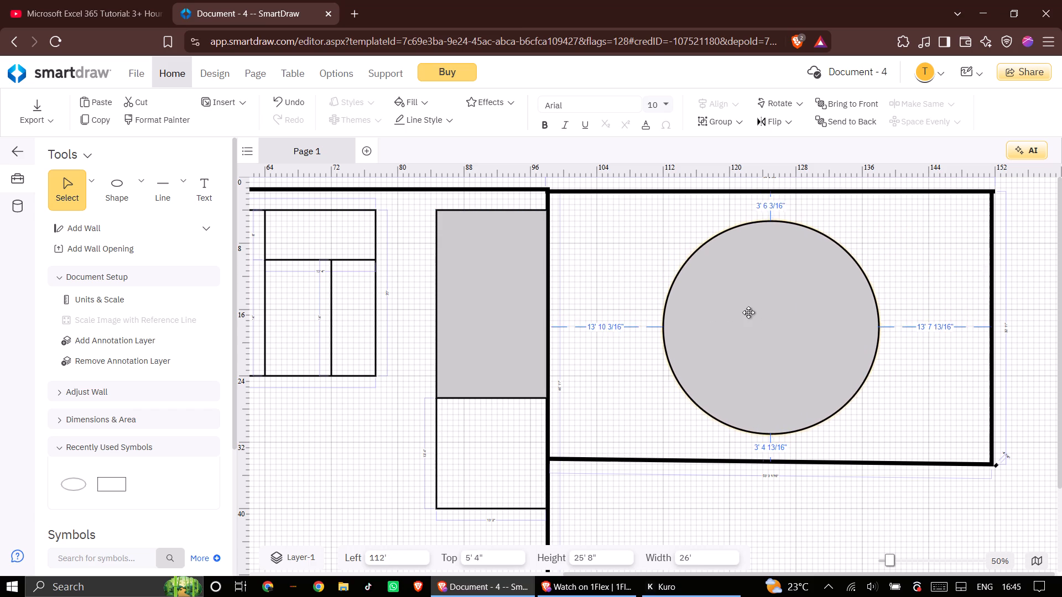
drag(748, 312, 735, 310)
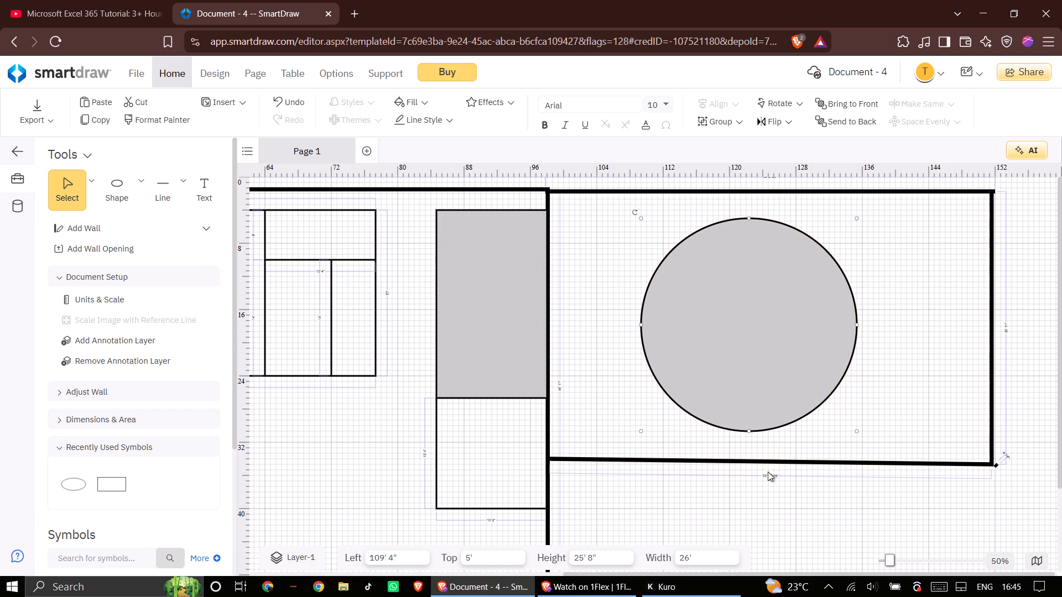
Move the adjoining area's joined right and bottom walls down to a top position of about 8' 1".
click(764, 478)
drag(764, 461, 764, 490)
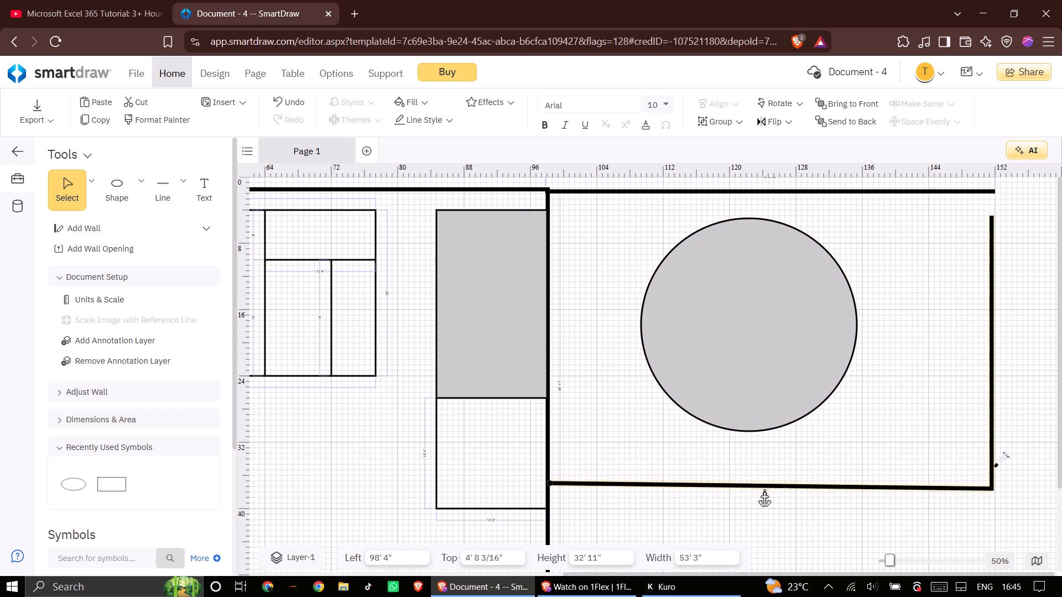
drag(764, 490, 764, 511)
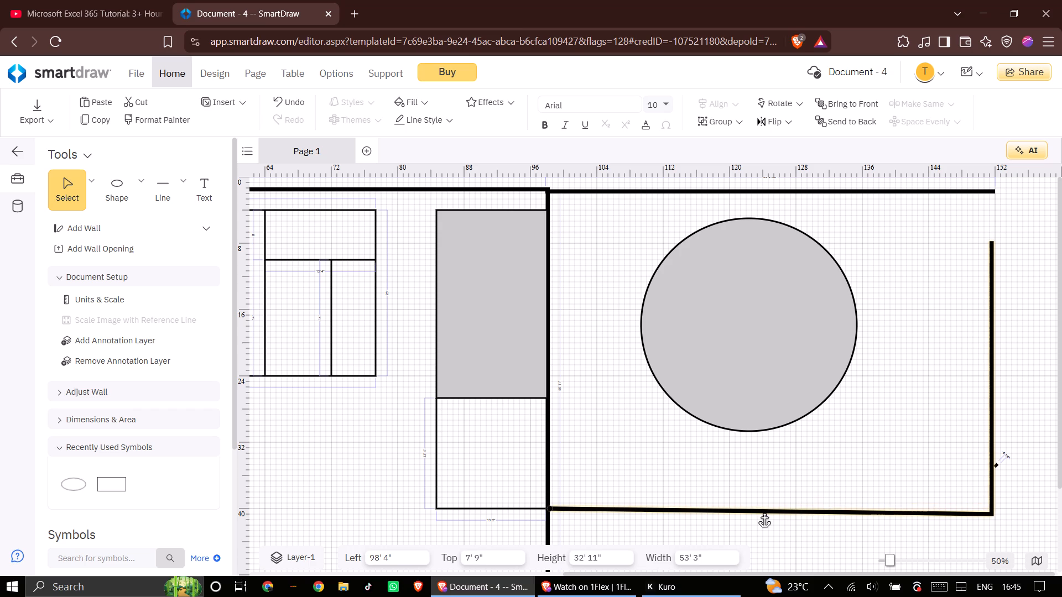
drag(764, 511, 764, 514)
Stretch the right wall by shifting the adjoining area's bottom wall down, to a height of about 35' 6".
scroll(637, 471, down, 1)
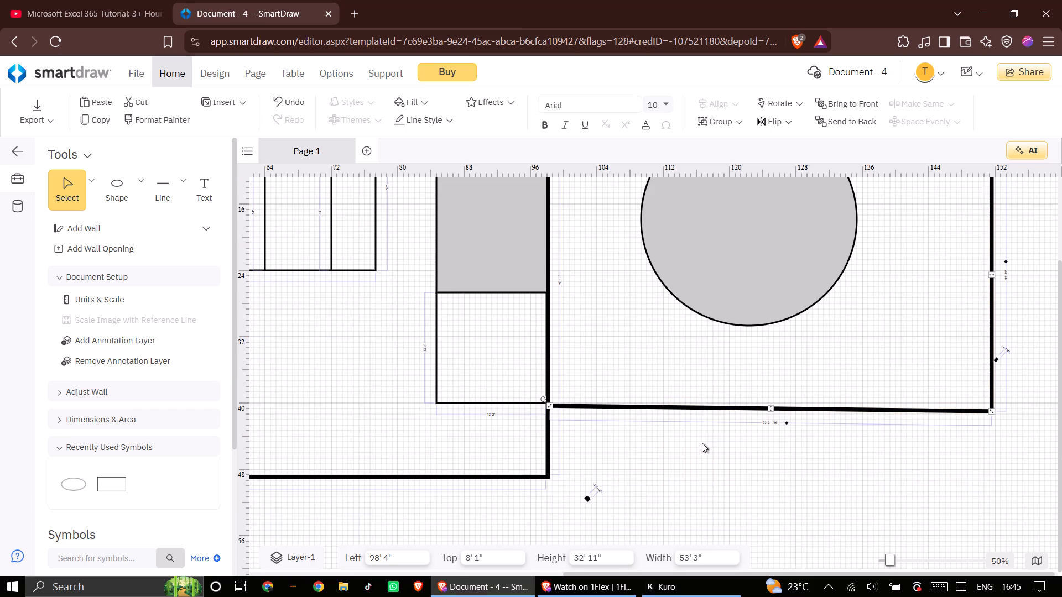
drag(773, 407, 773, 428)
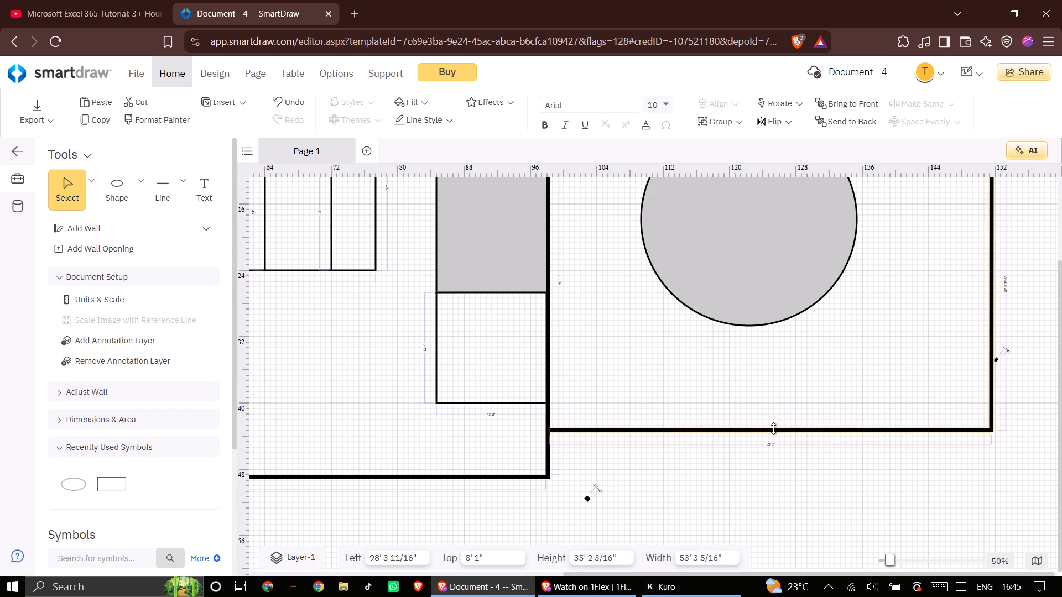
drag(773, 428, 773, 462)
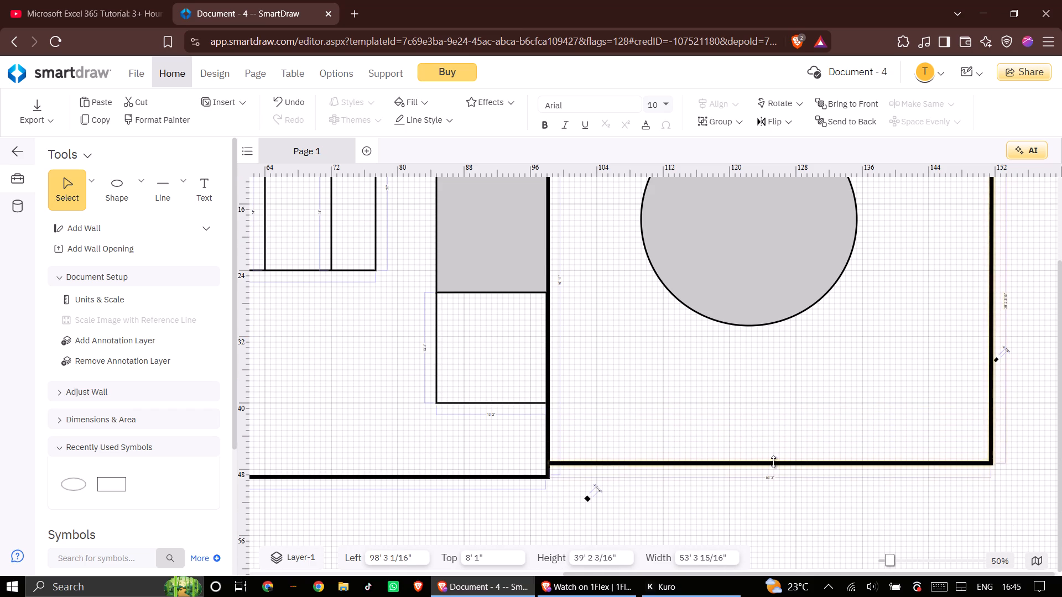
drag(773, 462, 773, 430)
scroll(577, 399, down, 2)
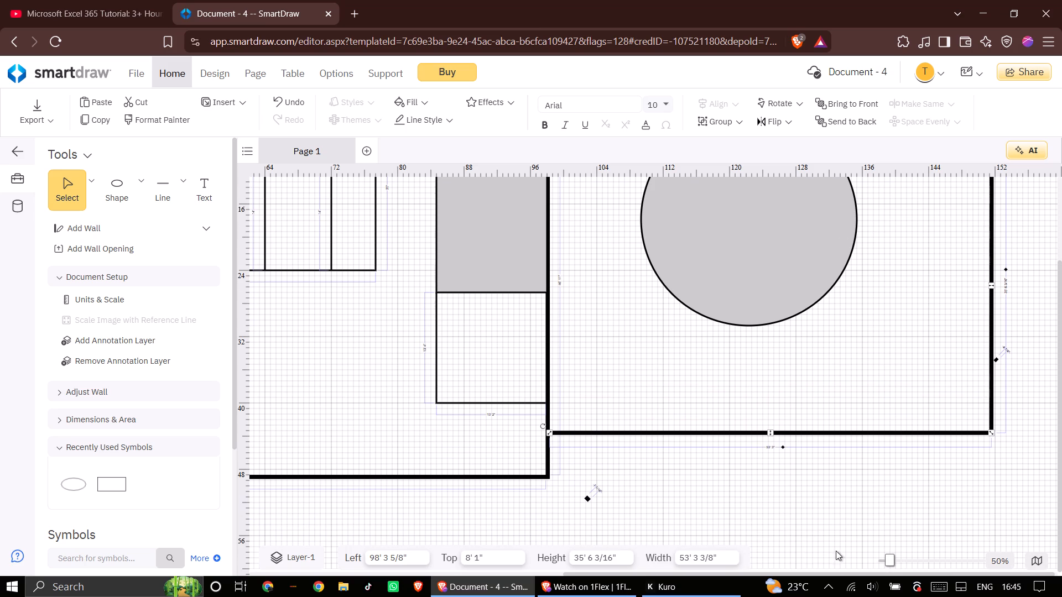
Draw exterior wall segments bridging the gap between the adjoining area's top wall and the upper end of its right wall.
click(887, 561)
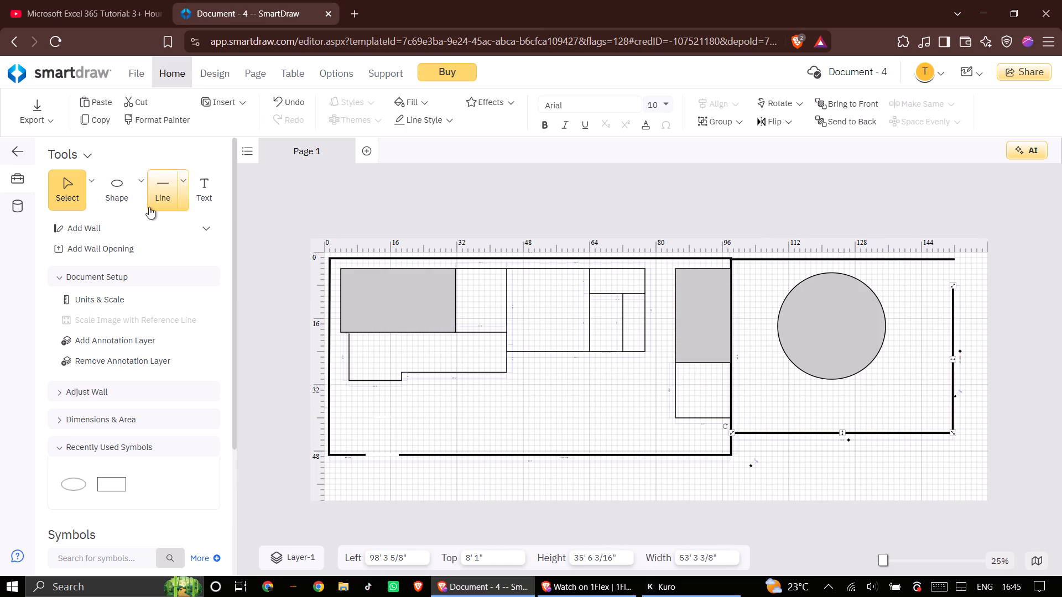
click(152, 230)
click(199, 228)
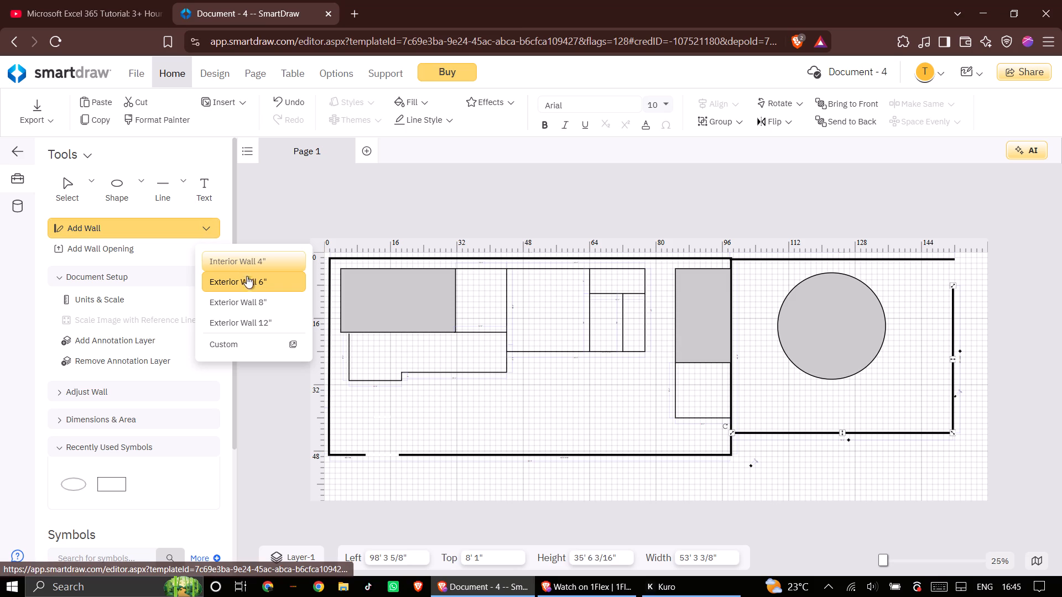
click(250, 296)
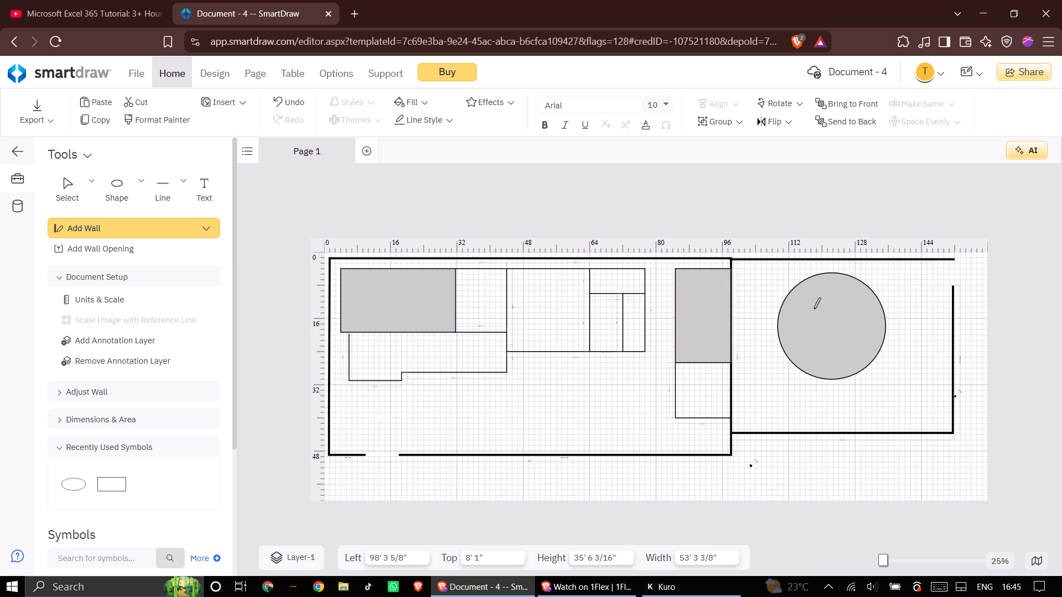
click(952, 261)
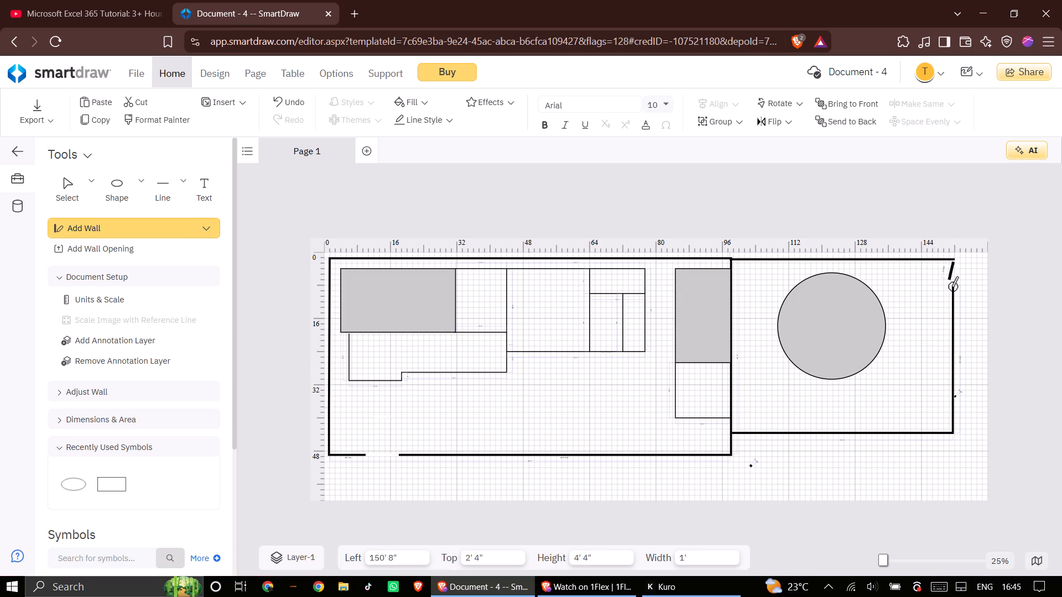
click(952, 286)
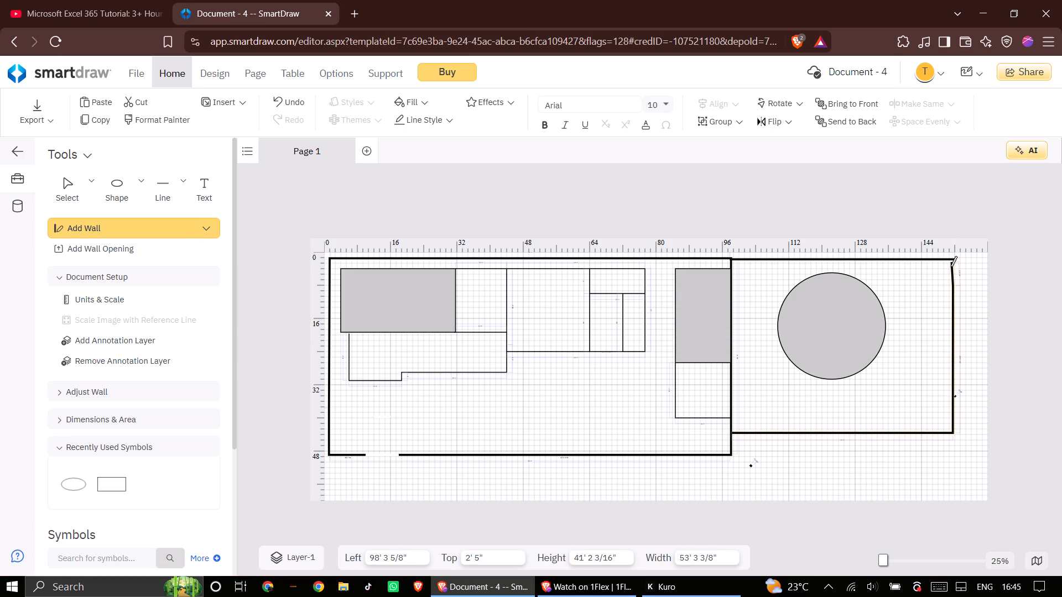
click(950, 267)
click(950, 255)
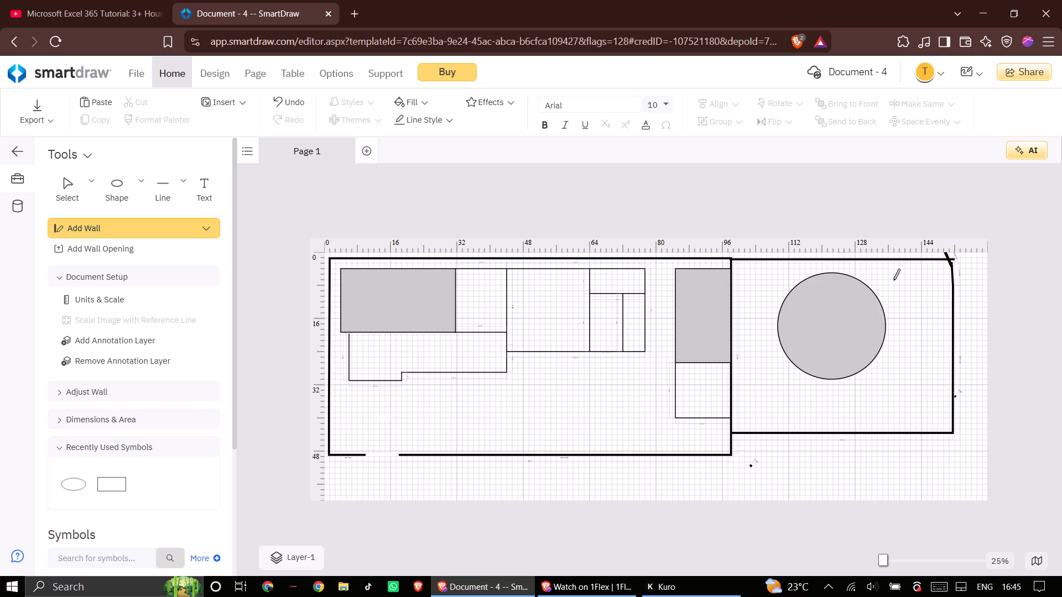
Cut the adjoining area's top wall from the plan.
scroll(922, 275, up, 2)
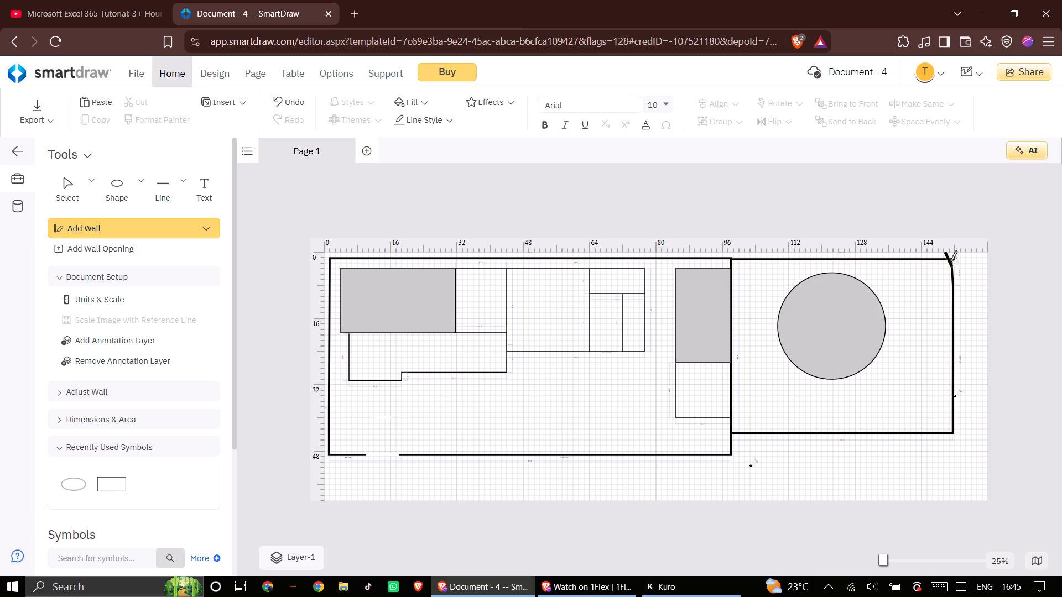
right_click(950, 261)
click(956, 300)
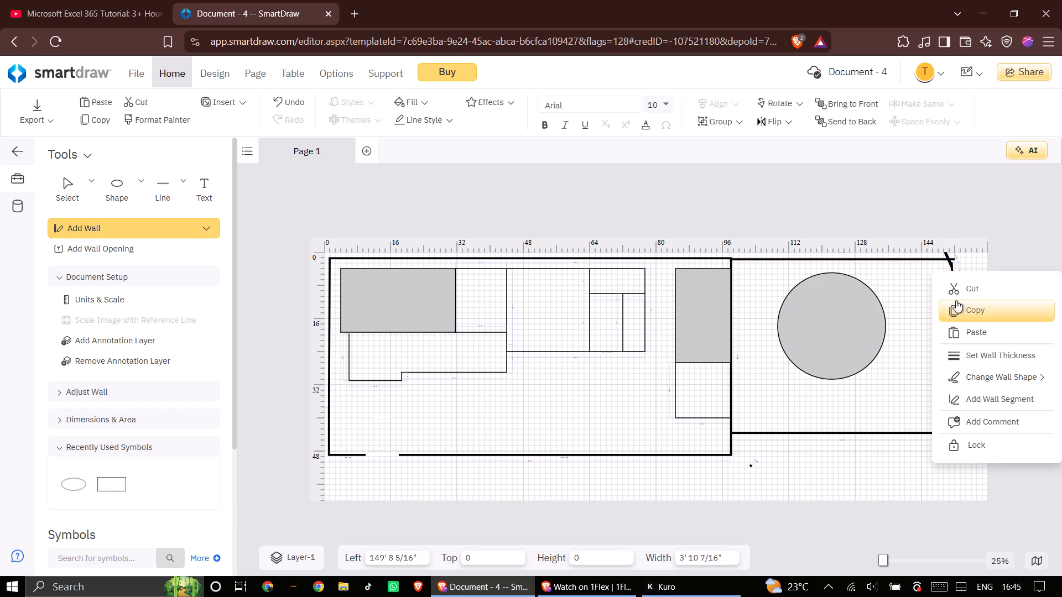
click(951, 262)
right_click(951, 262)
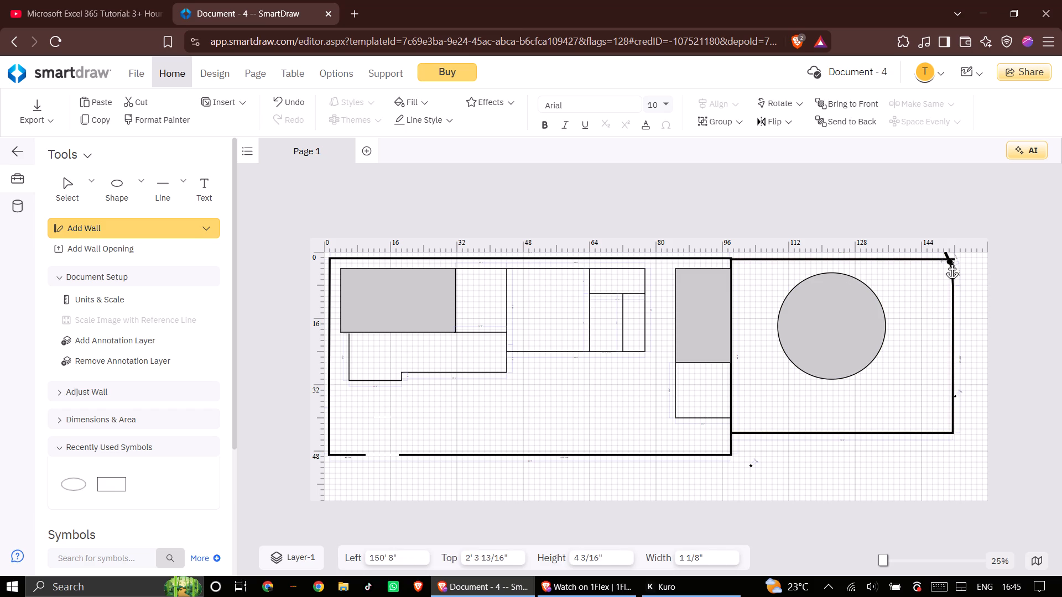
right_click(946, 261)
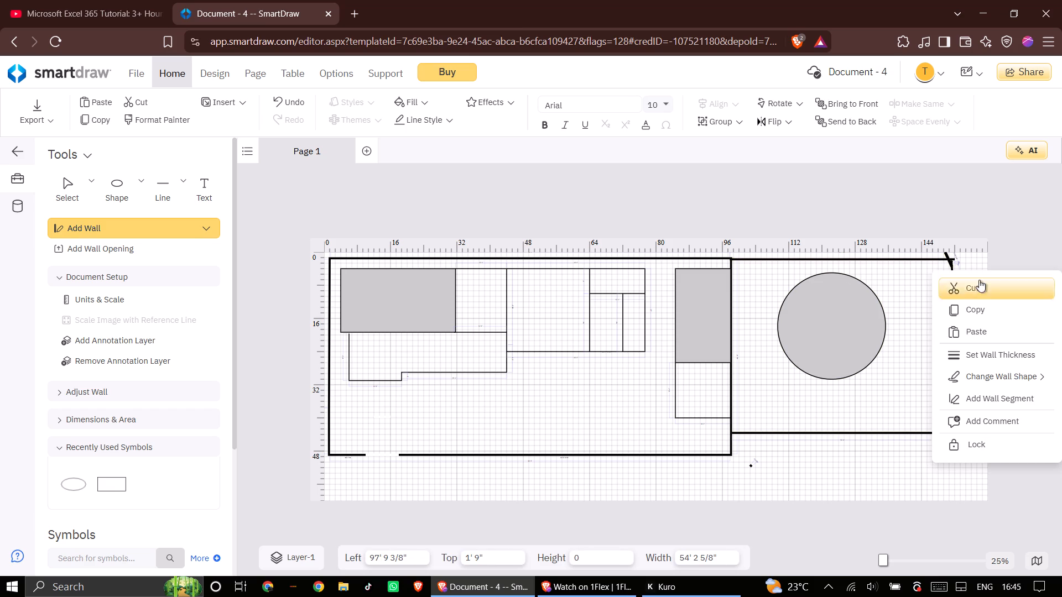
click(979, 282)
Cut the stray corner segment and the adjoining area's connected right and bottom walls.
right_click(949, 261)
click(949, 261)
scroll(949, 261, up, 1)
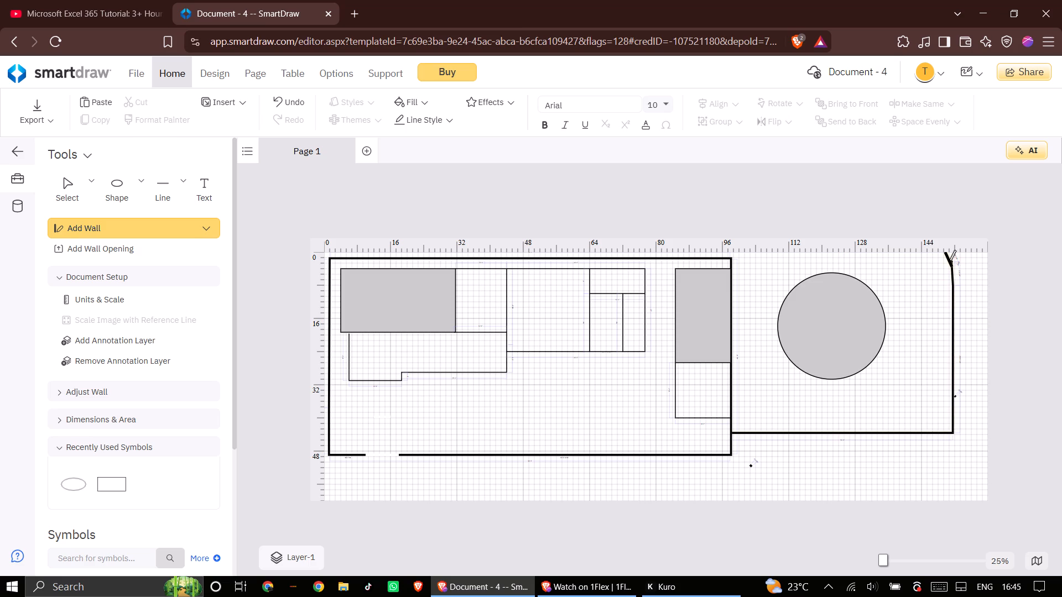
click(949, 261)
right_click(949, 261)
right_click(949, 260)
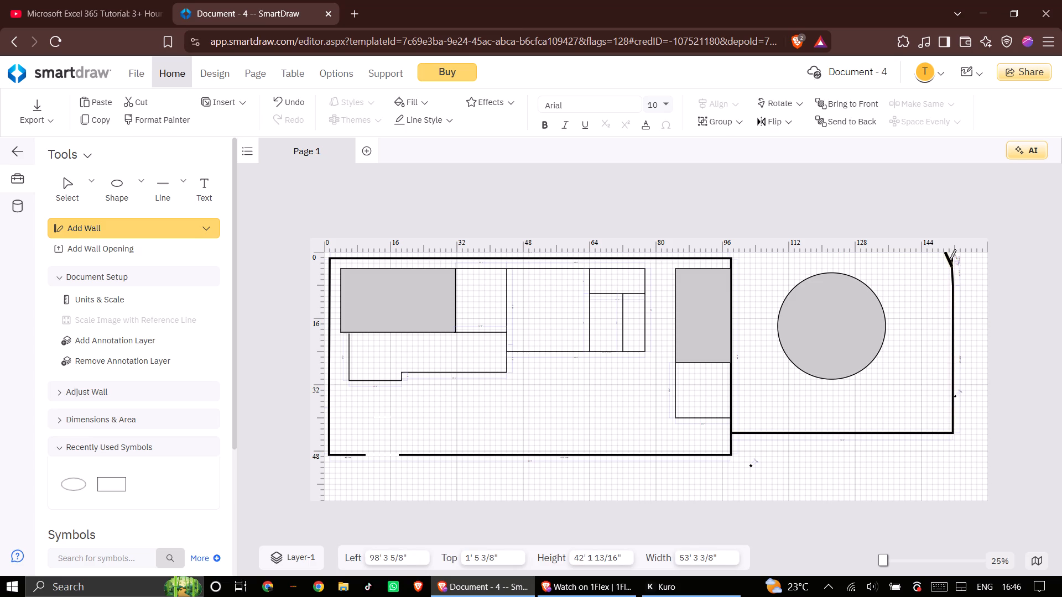
click(969, 287)
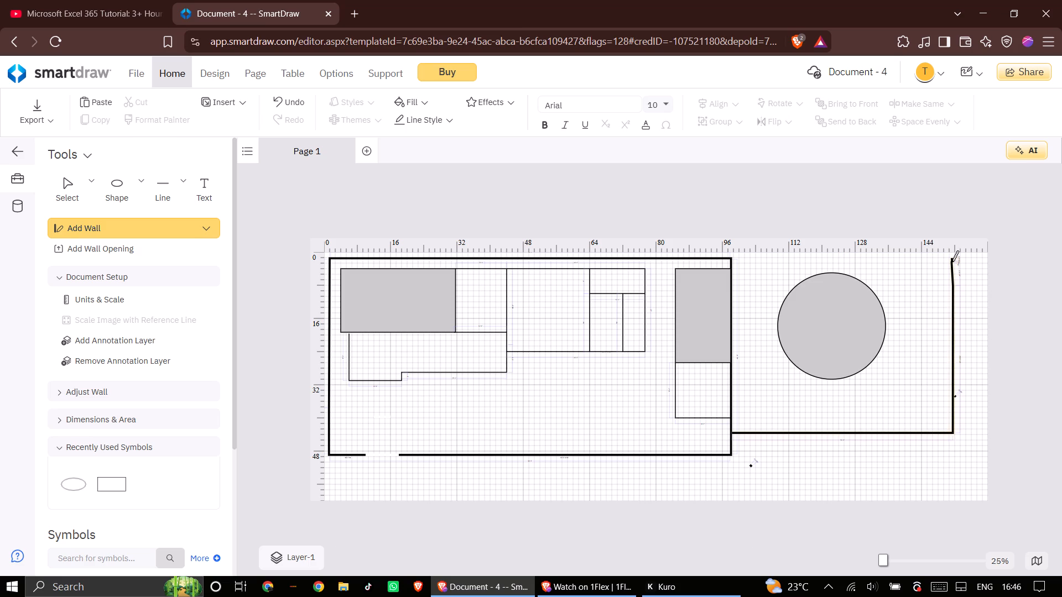
right_click(952, 261)
click(962, 289)
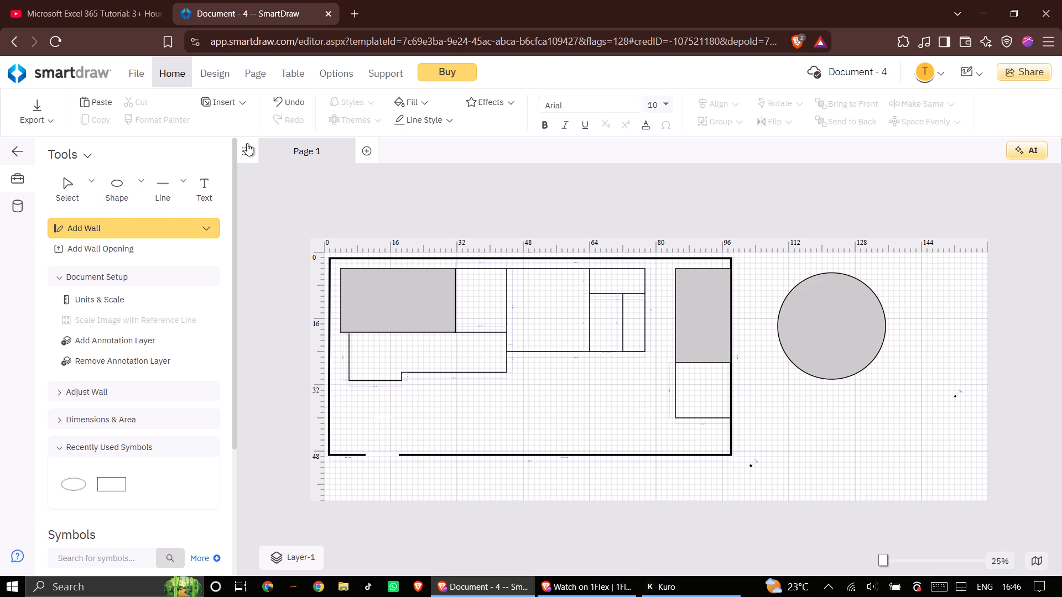
Place a 6' by 3' rectangle between the original right outer wall and the circle, at left 100' and top 3' 8".
click(135, 178)
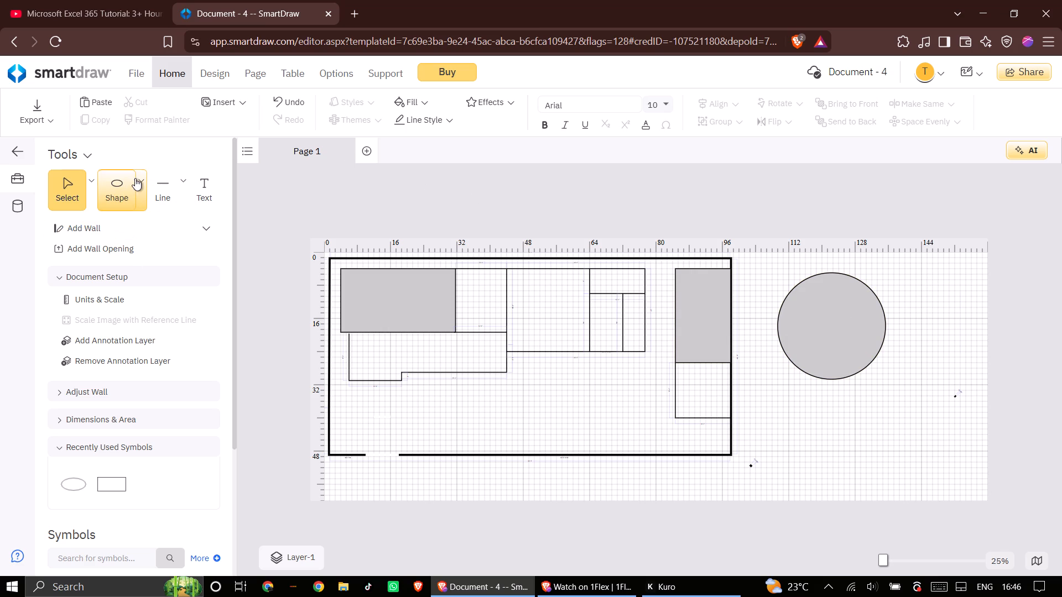
click(139, 188)
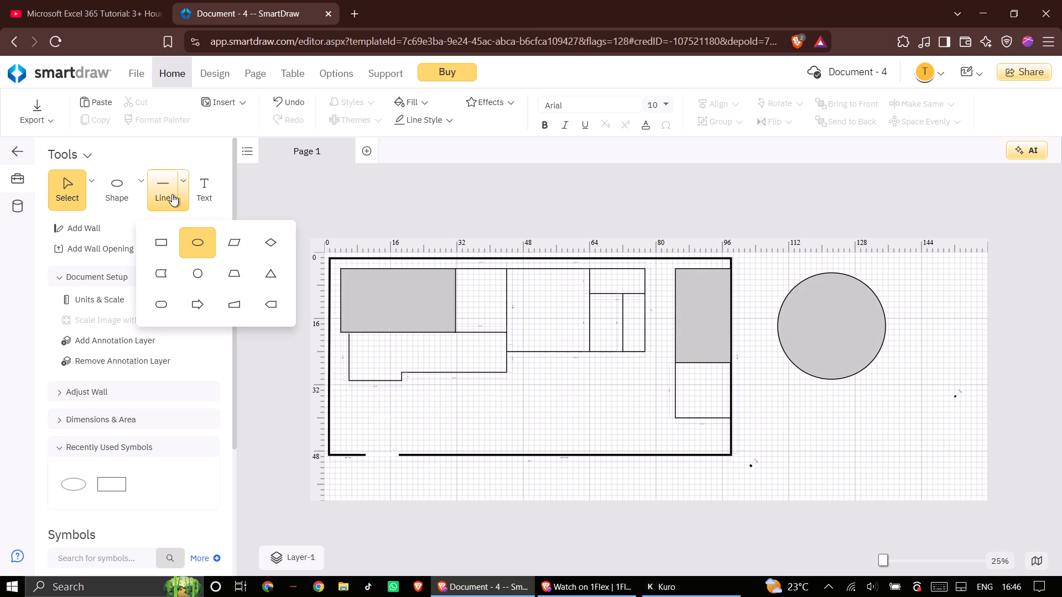
click(171, 240)
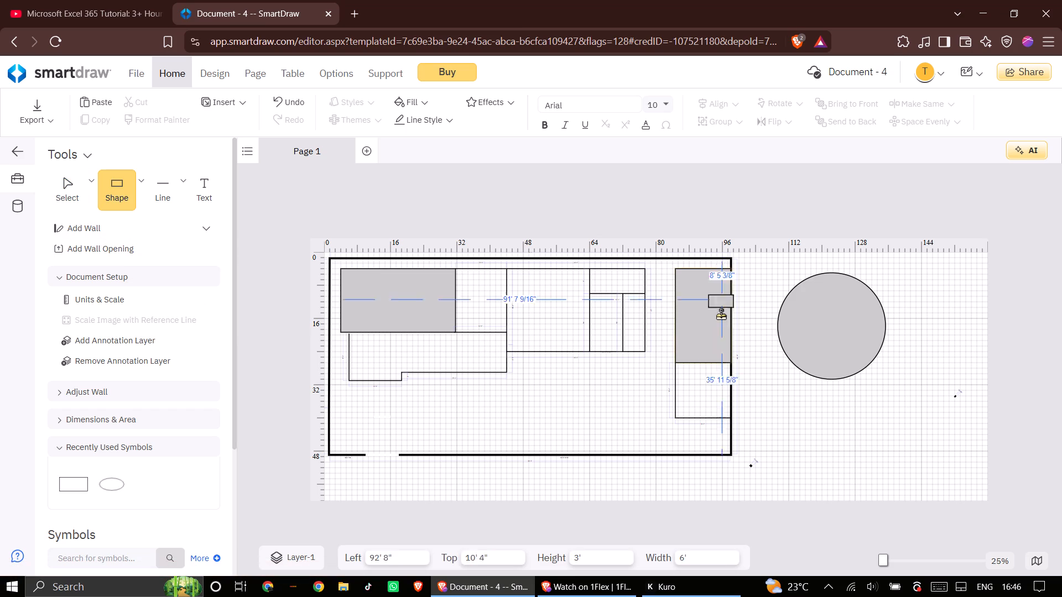
click(751, 273)
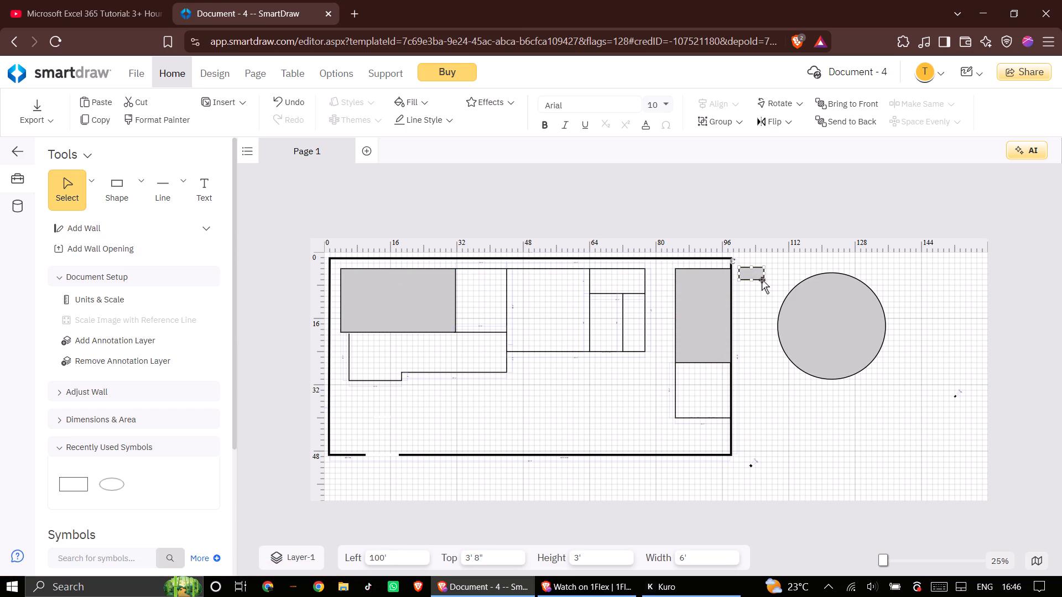
Reposition and stretch the new rectangle vertically to 48' high, with its top at 2' 8" and its width kept at 6'.
drag(756, 276, 756, 298)
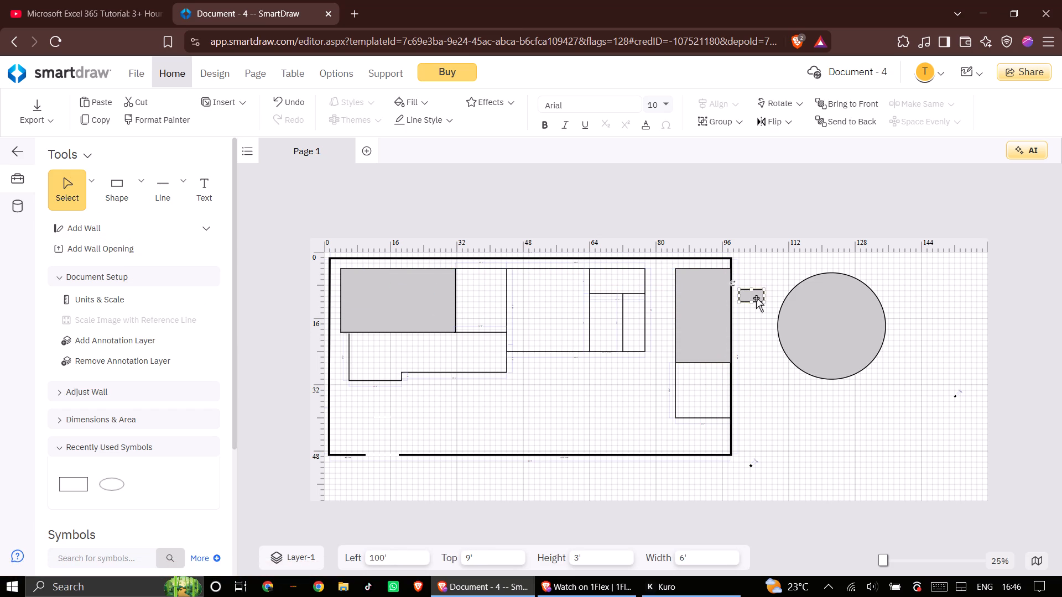
drag(752, 301, 772, 437)
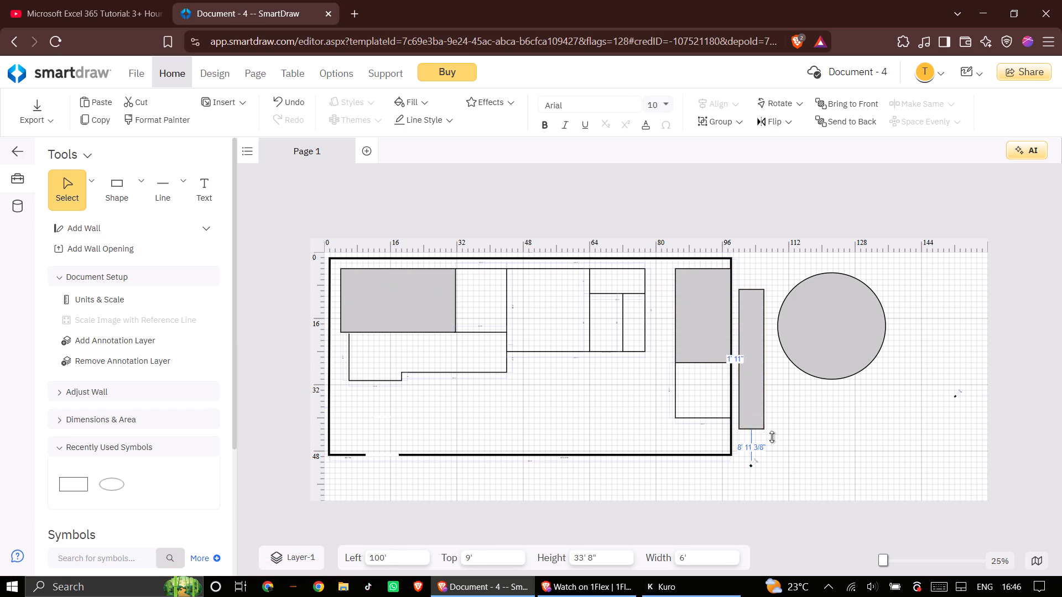
drag(772, 437, 772, 460)
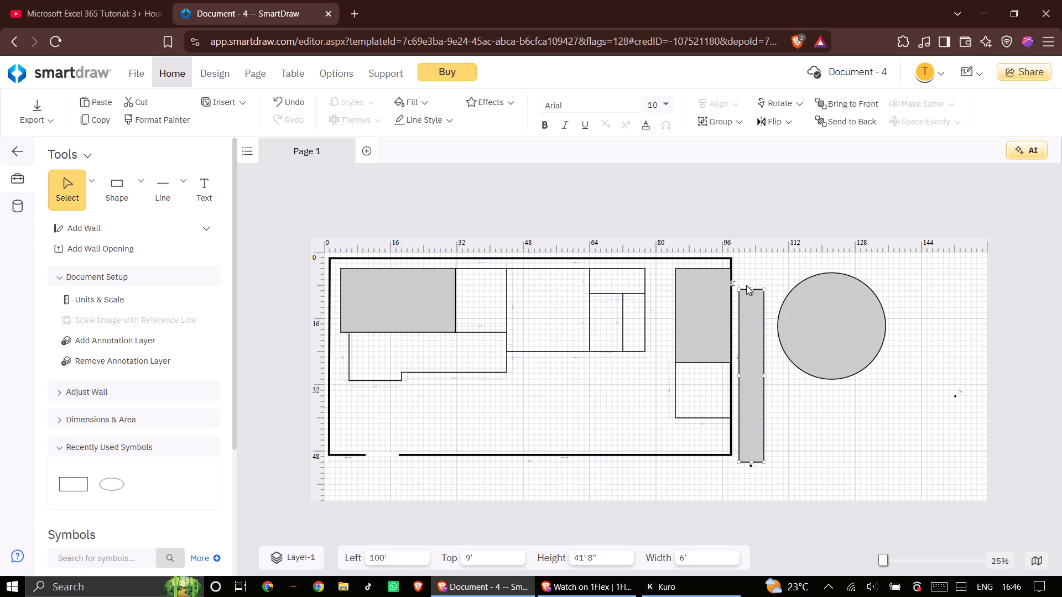
drag(751, 291, 751, 266)
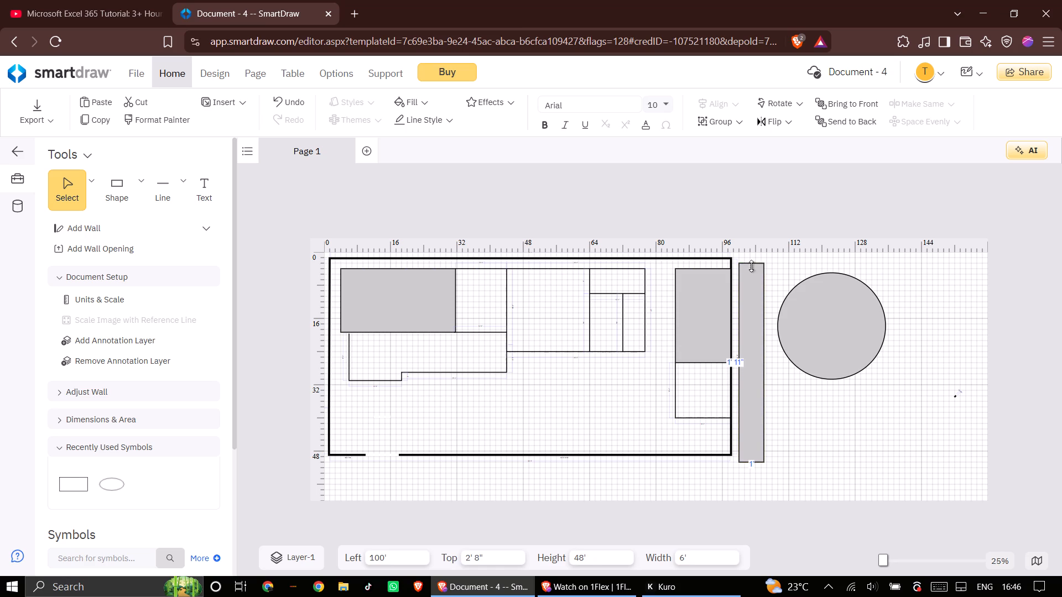
Resize the narrow rectangle beside the outer right wall to 46' 8" high and 8' wide, with its top at 1' 4".
drag(751, 266, 751, 260)
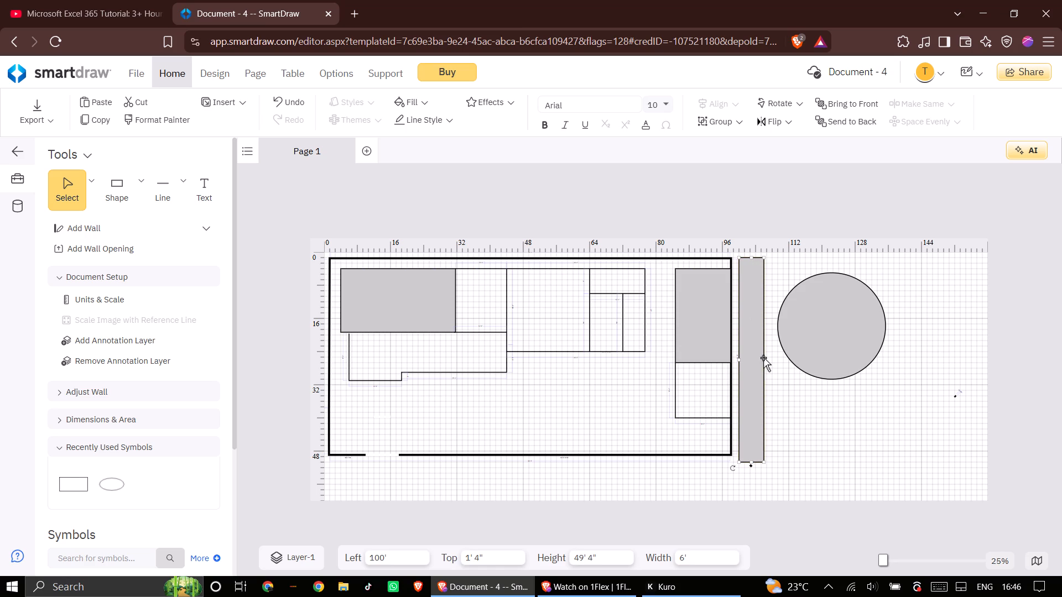
drag(763, 359, 772, 358)
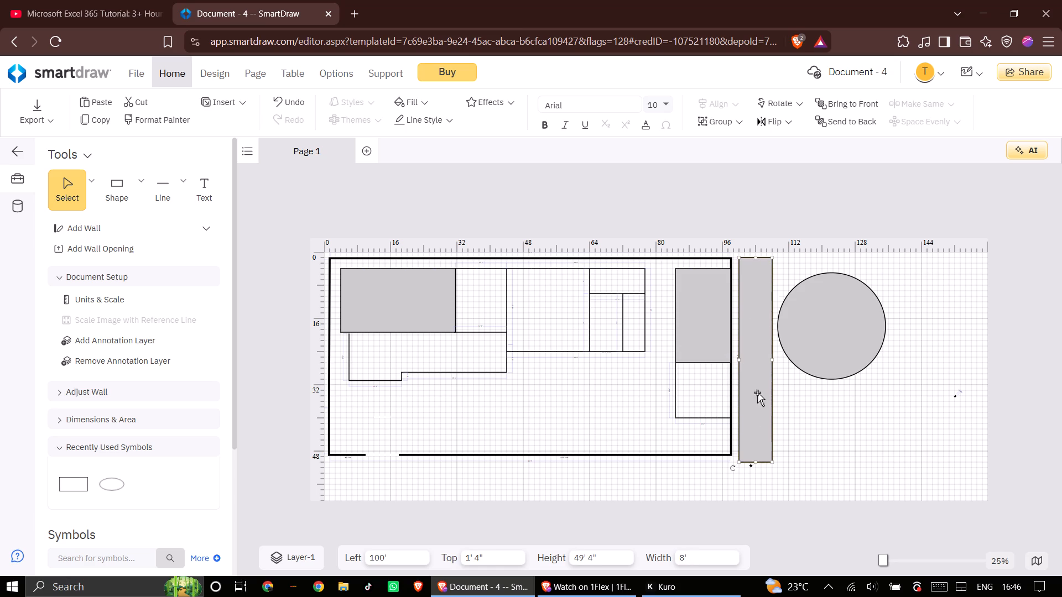
drag(754, 462, 755, 450)
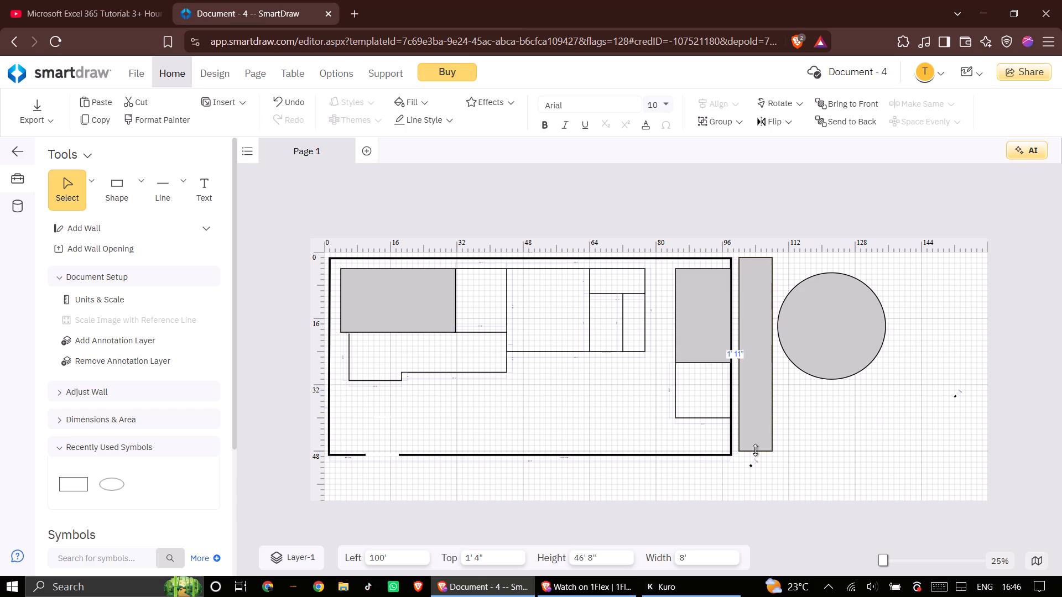
drag(755, 450, 757, 452)
Move the large circle inside the outer walls, below the partitioned rooms, at left 52' 8" and top 24'.
click(805, 342)
drag(814, 319, 584, 394)
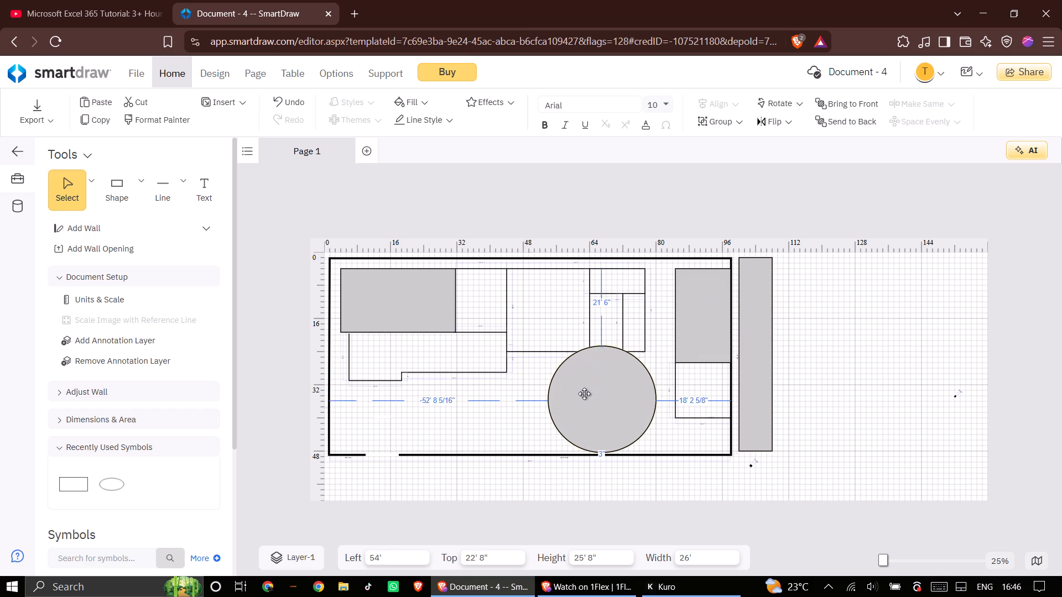
drag(584, 394, 579, 399)
click(590, 396)
click(595, 408)
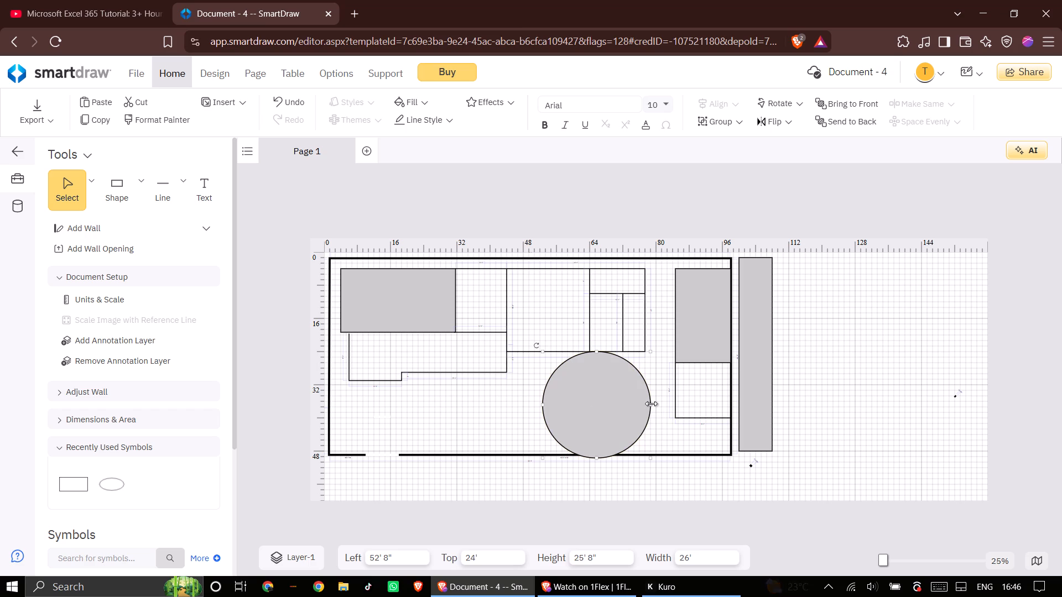
Shrink the circle inside the floor plan to 12' high and 10' 8" wide.
drag(651, 404, 624, 399)
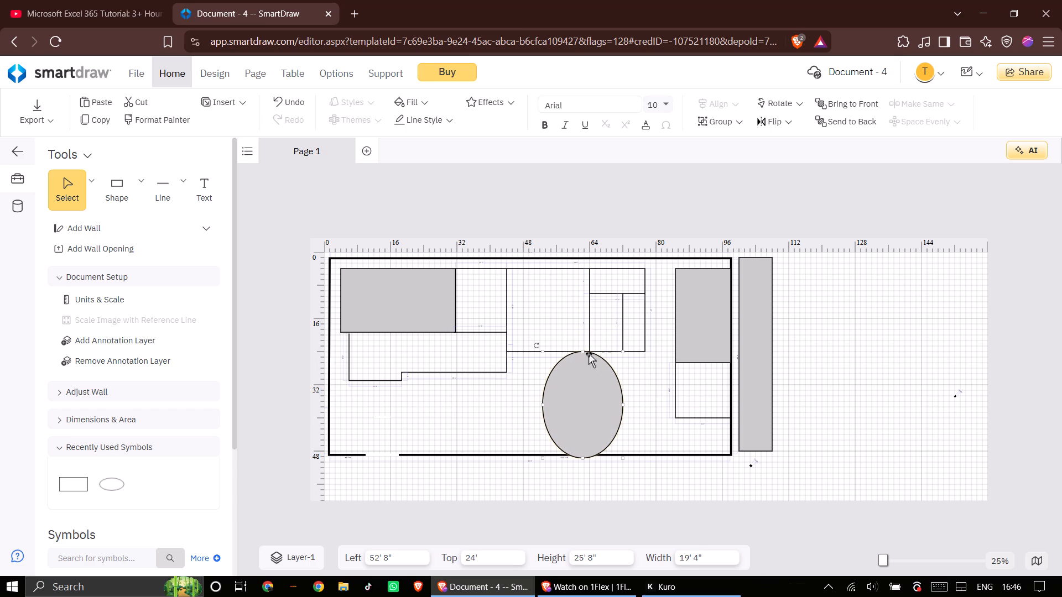
drag(583, 352, 580, 394)
drag(594, 417, 593, 402)
drag(581, 441, 580, 430)
drag(543, 403, 579, 403)
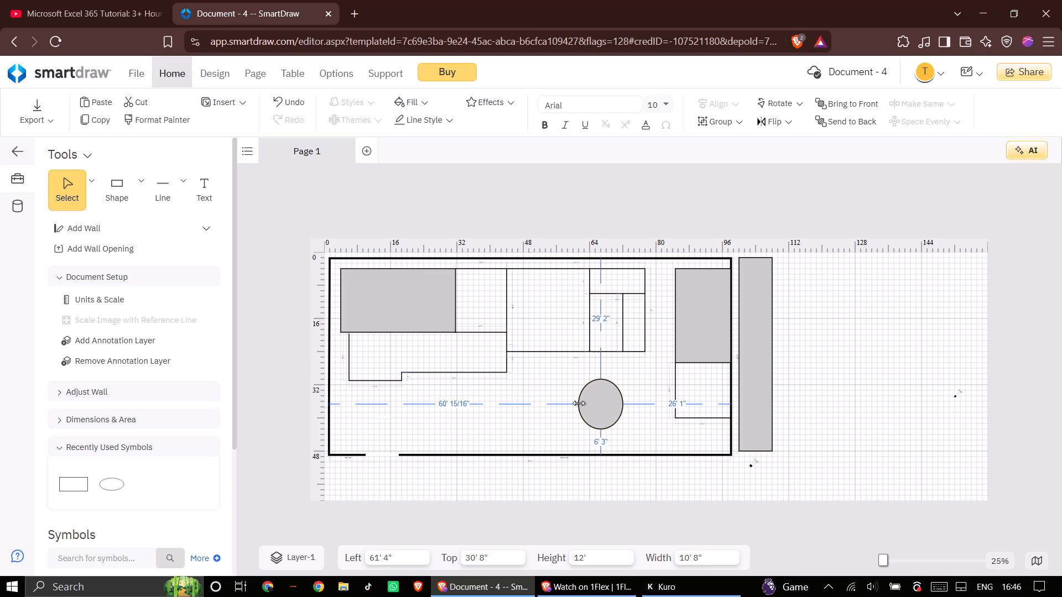
drag(579, 403, 579, 404)
Reposition the reduced circle in the open space below the rooms, at left 61' 4" and top 33' 4".
drag(594, 399, 601, 415)
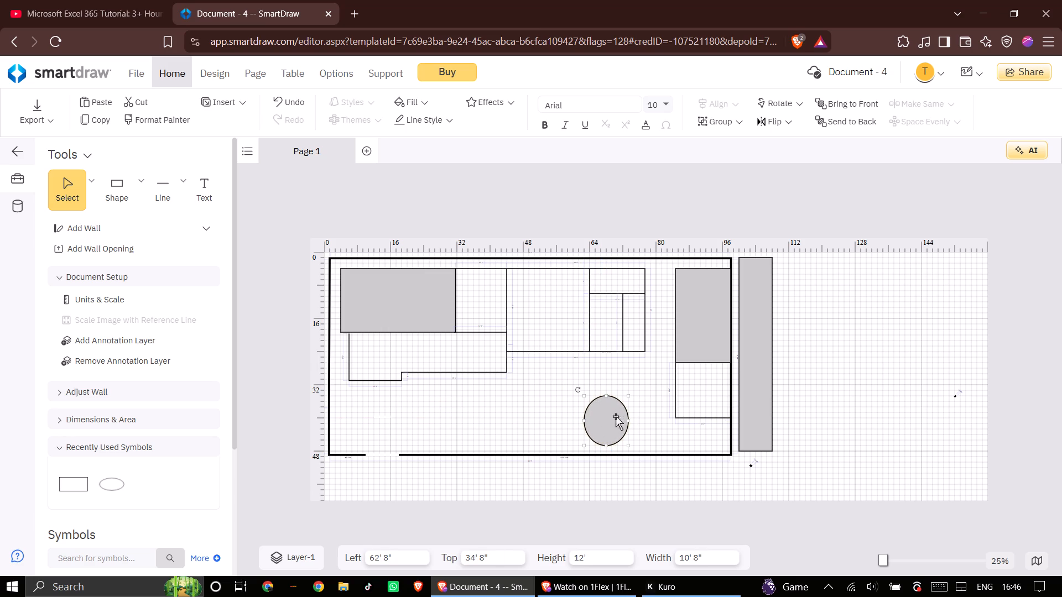
drag(590, 415, 482, 415)
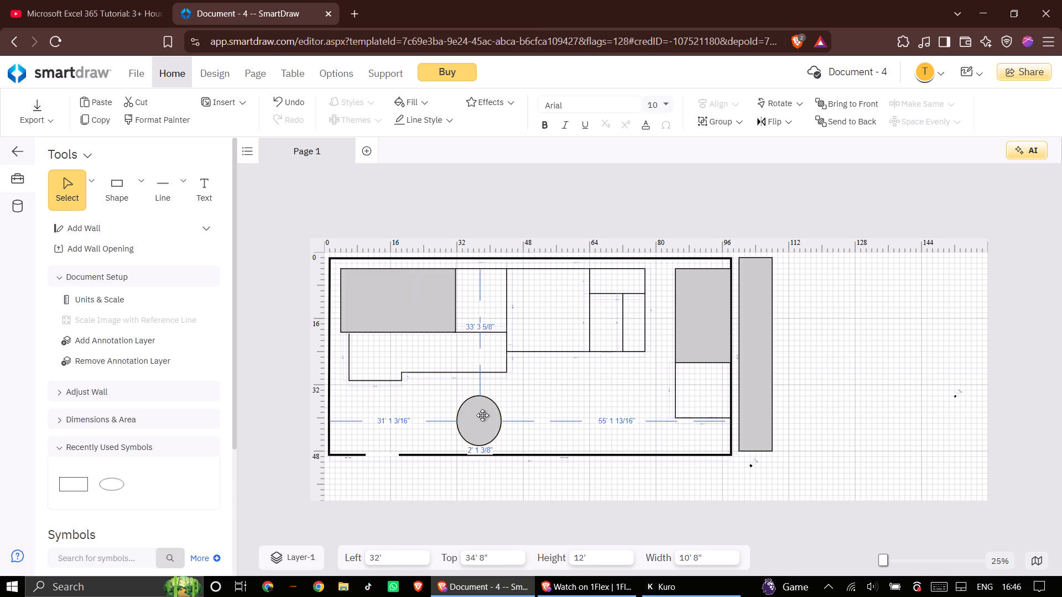
drag(482, 415, 570, 398)
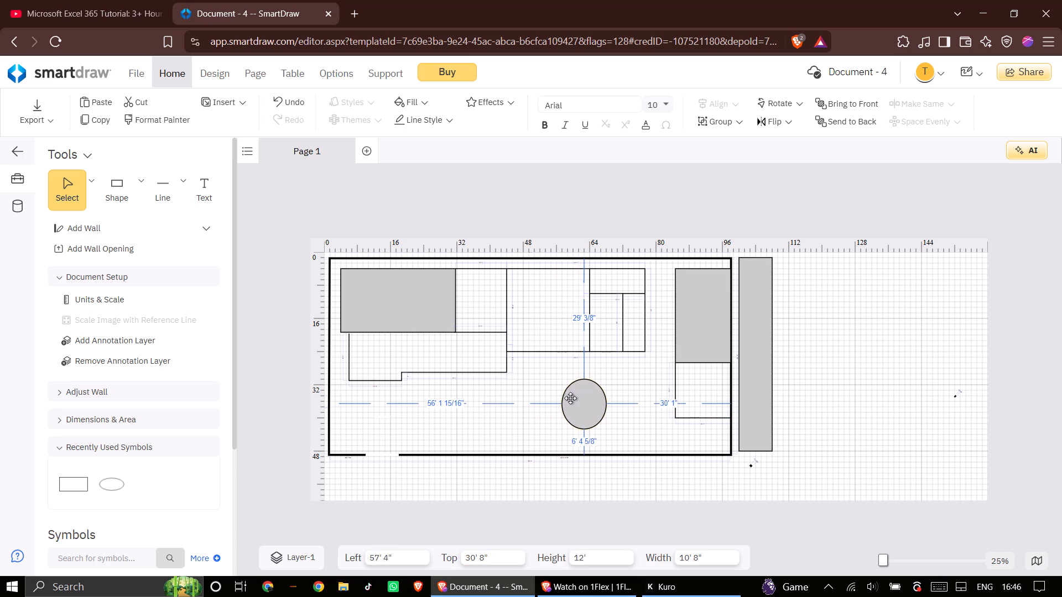
drag(570, 398, 577, 386)
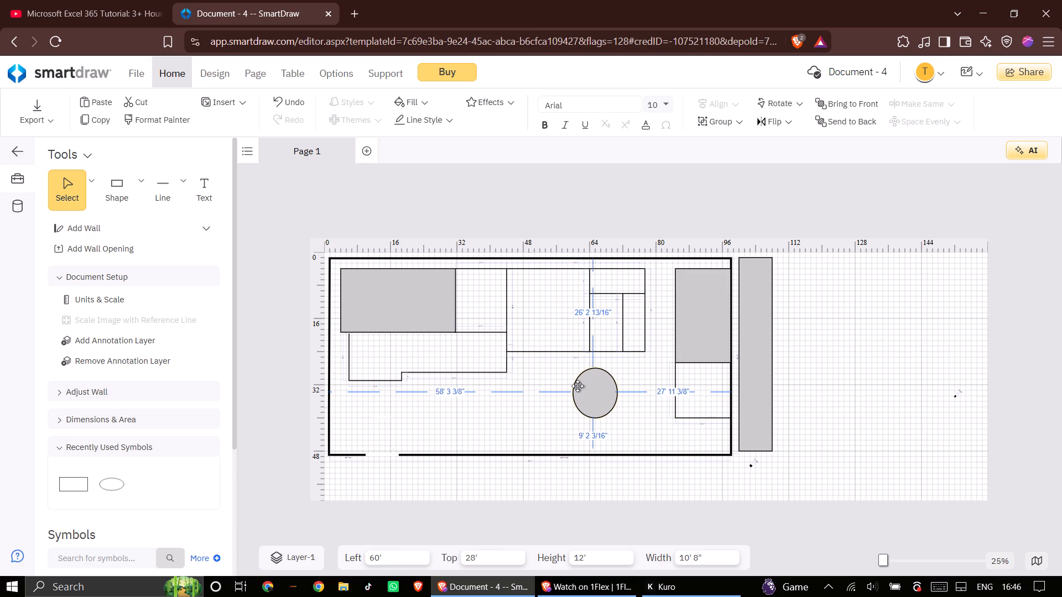
drag(577, 386, 585, 384)
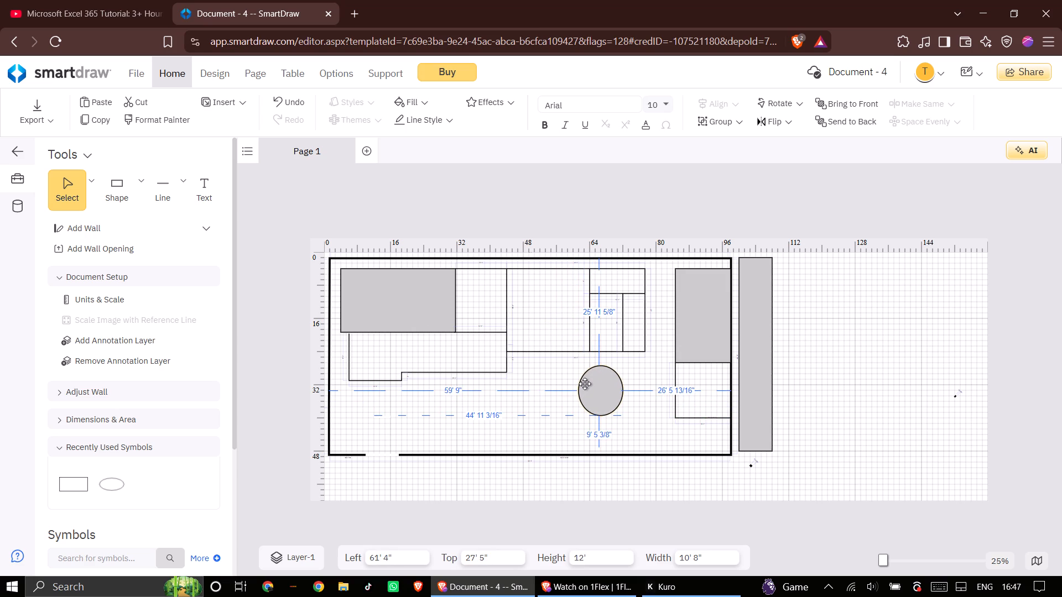
drag(585, 384, 585, 382)
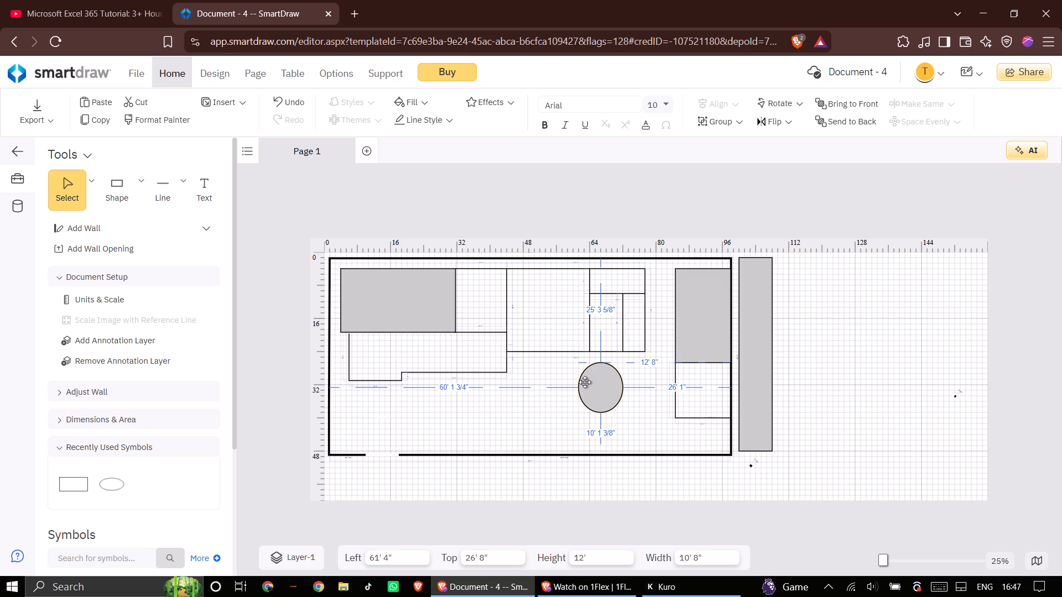
drag(585, 382, 584, 408)
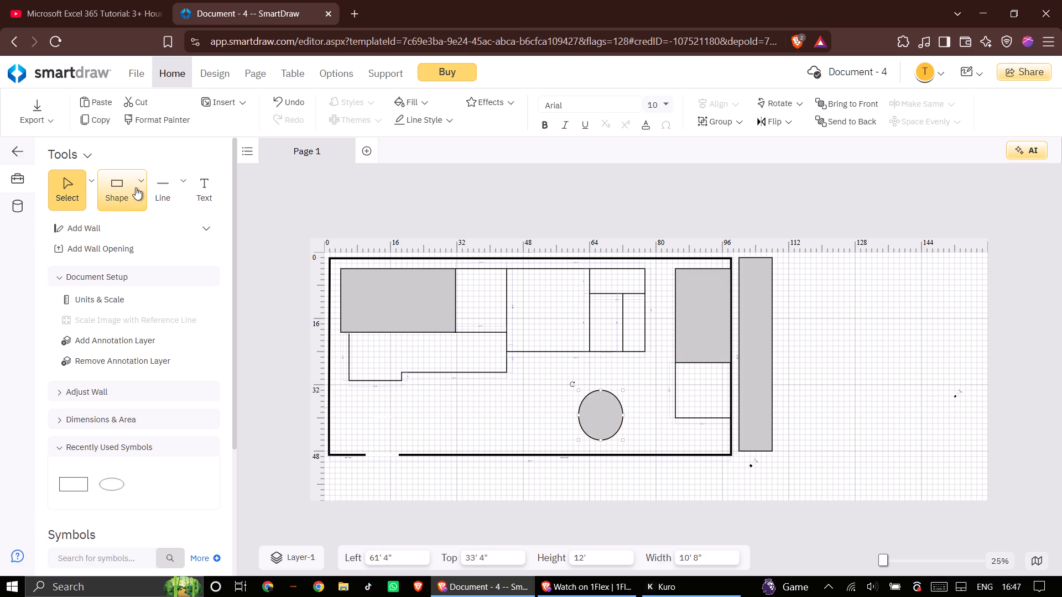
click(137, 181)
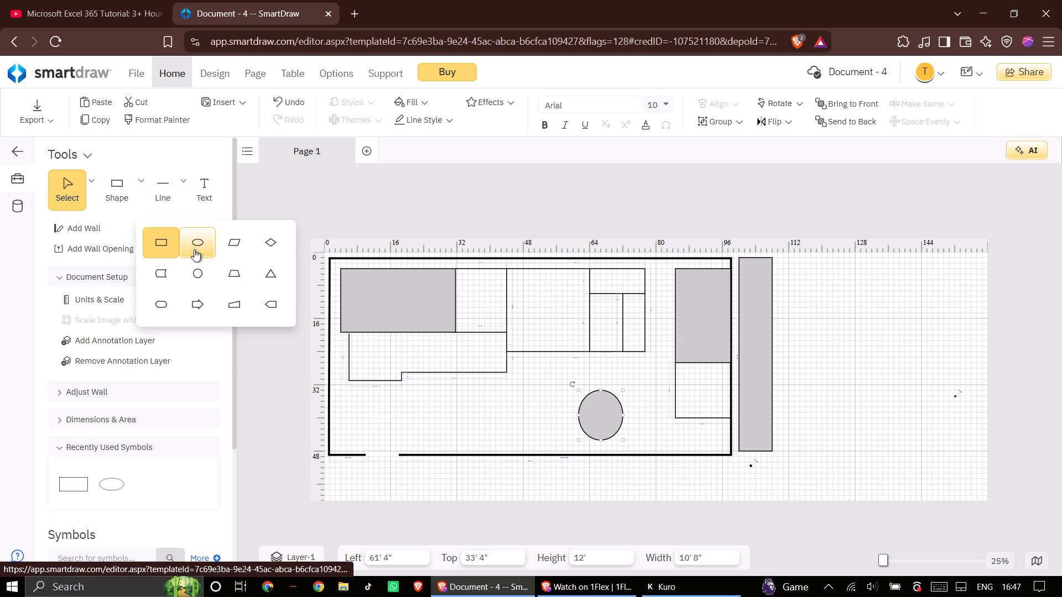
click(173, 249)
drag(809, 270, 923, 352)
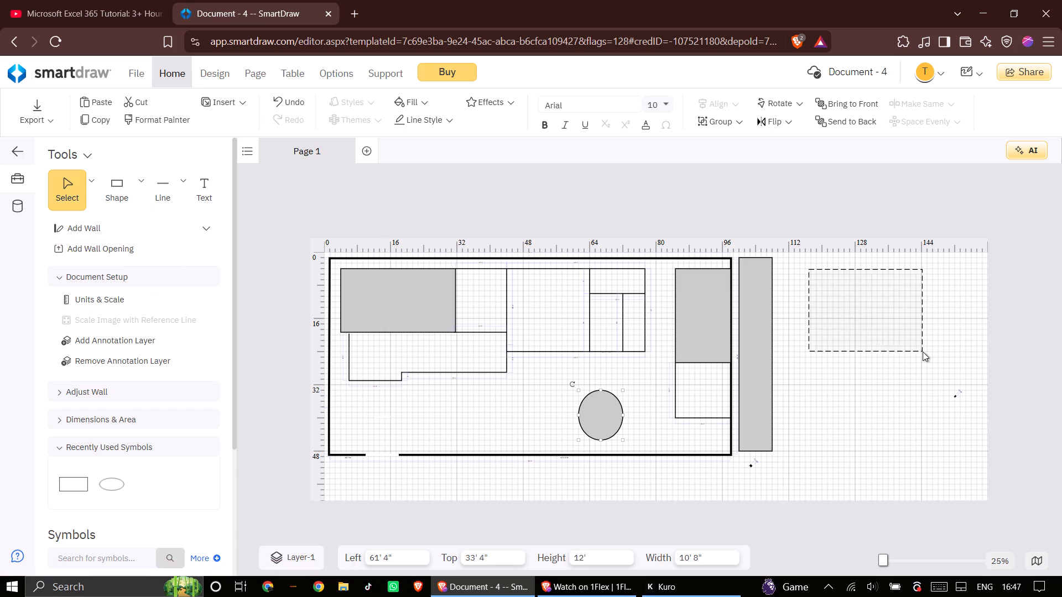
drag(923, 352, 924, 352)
Add a rectangle flush against the narrow strip's right edge at left 108', top 1' 4", stretched to 72' high and 70' 8" wide.
click(111, 182)
click(140, 190)
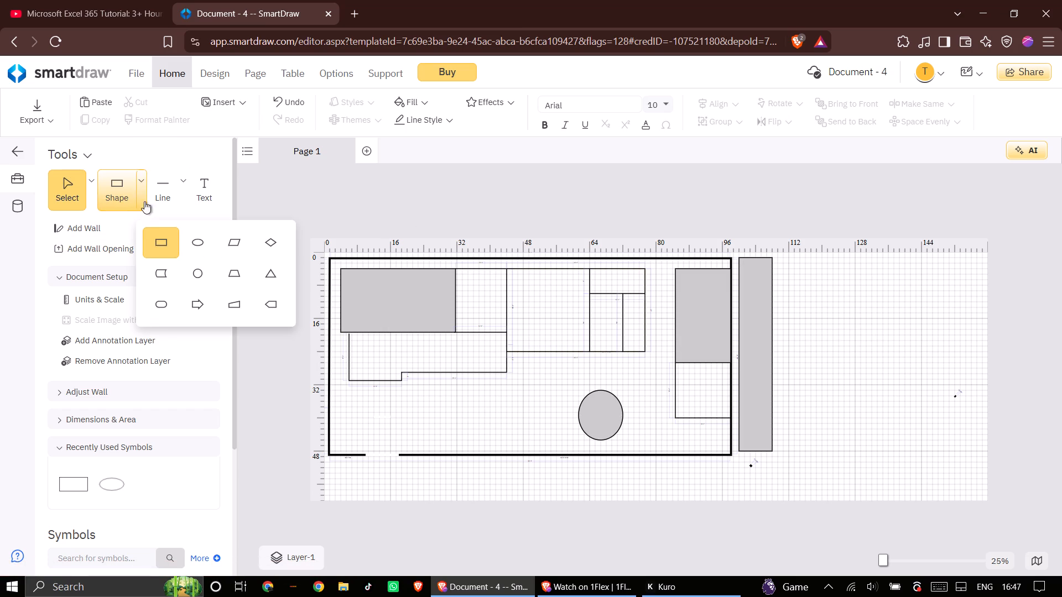
click(154, 235)
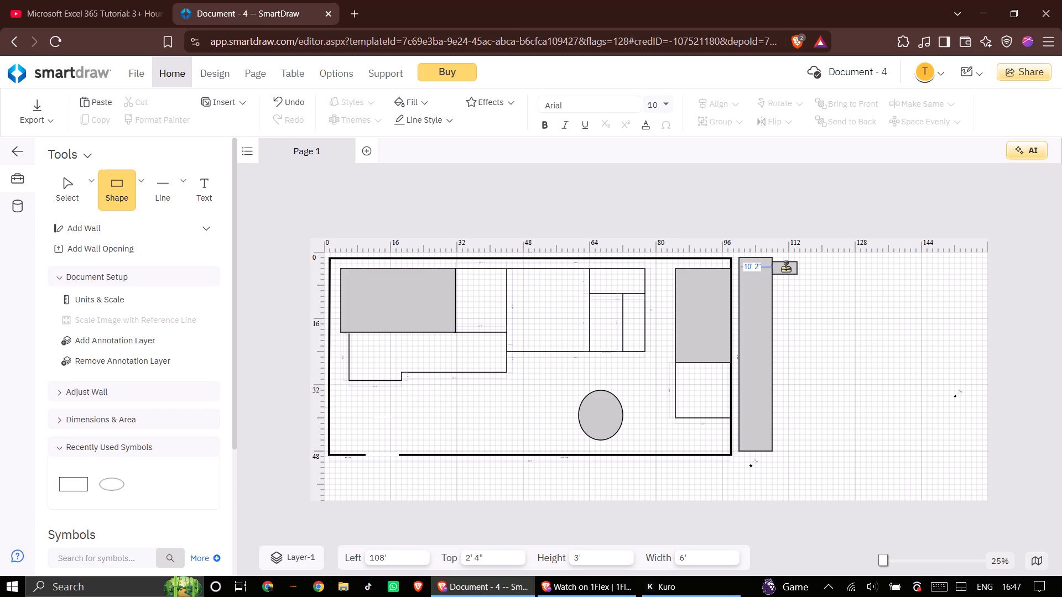
click(785, 266)
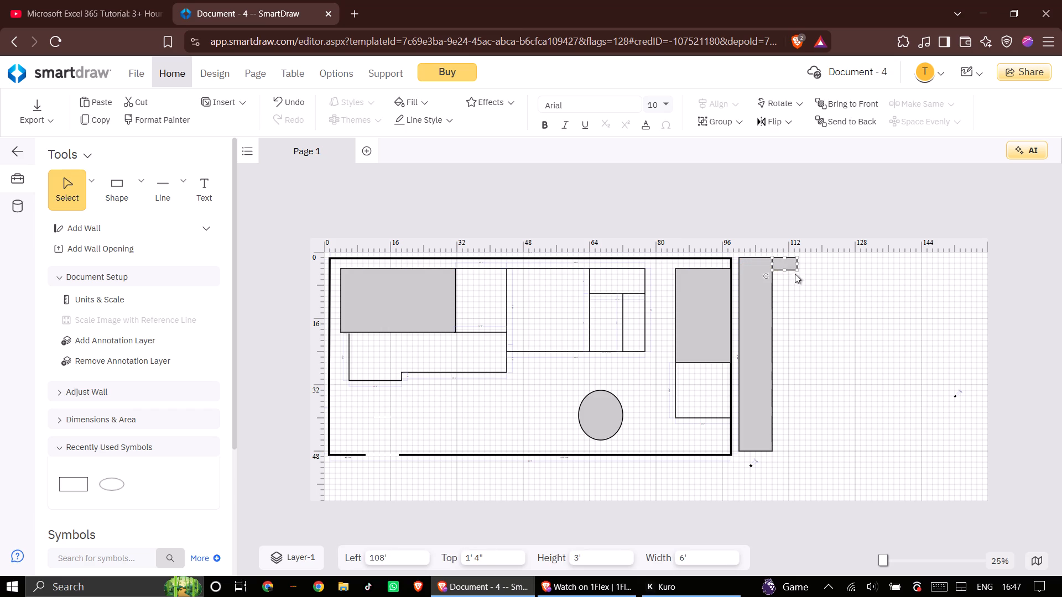
drag(795, 269, 820, 297)
drag(814, 295, 796, 264)
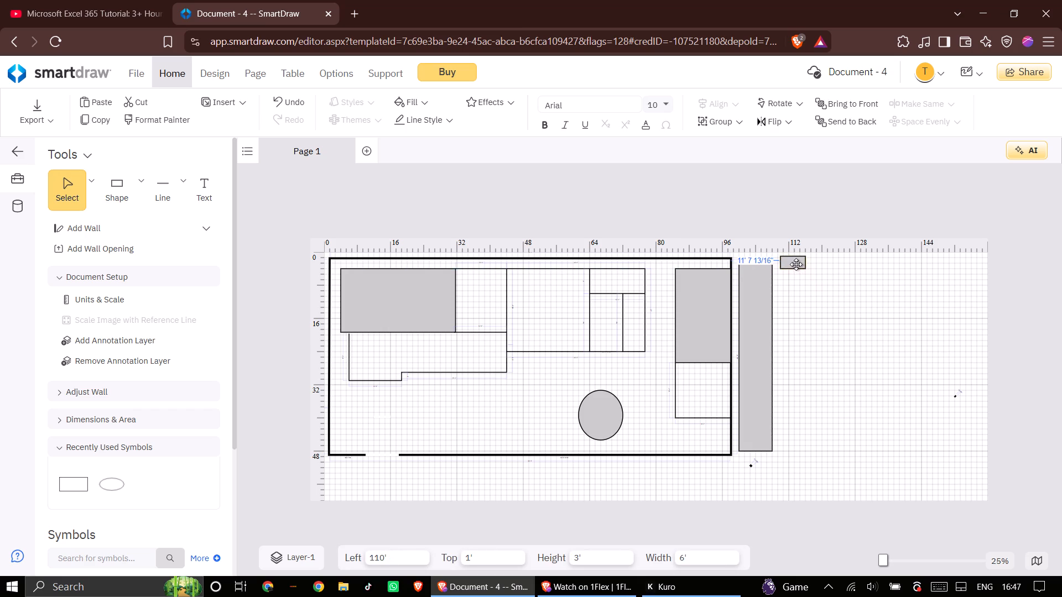
drag(796, 264, 789, 266)
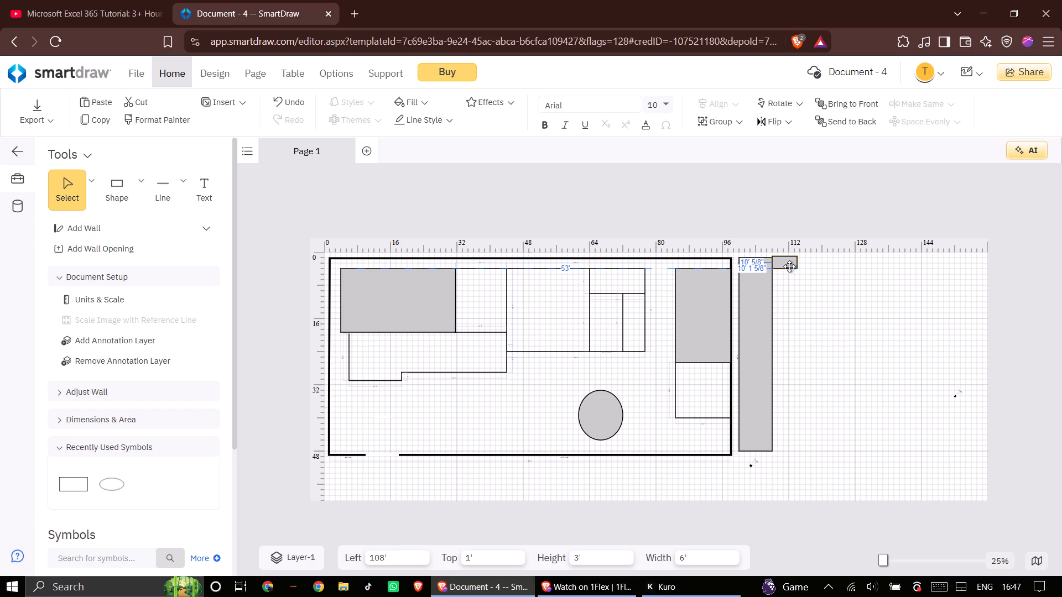
drag(789, 266, 789, 269)
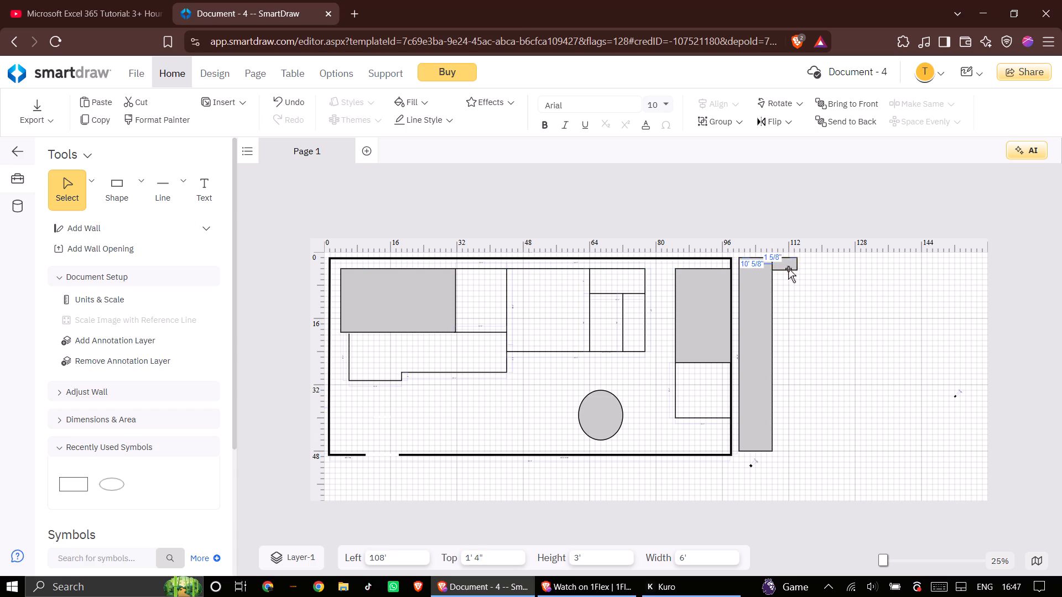
drag(795, 270, 913, 436)
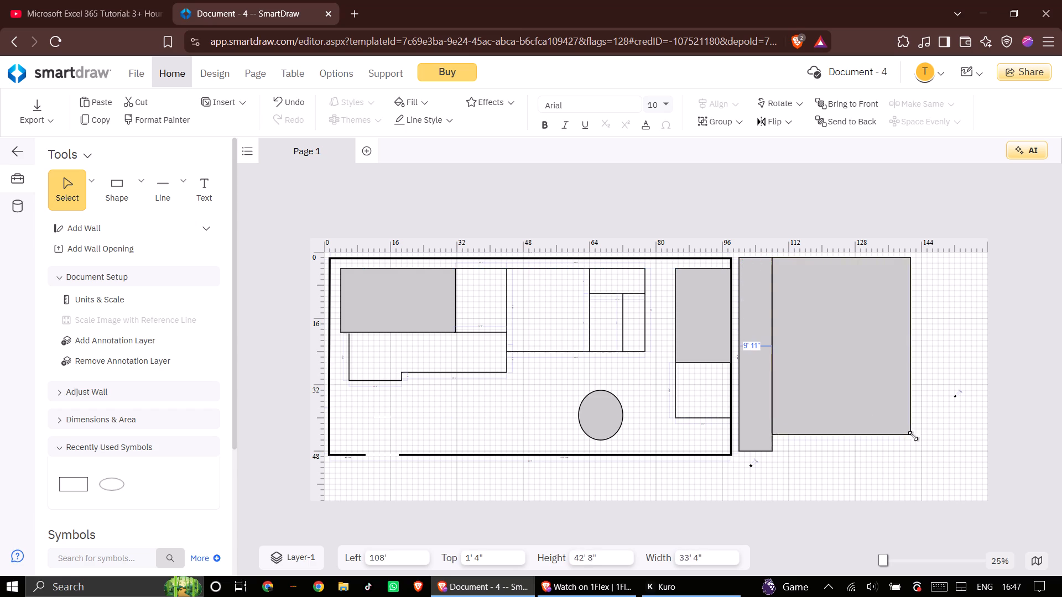
drag(913, 436, 966, 500)
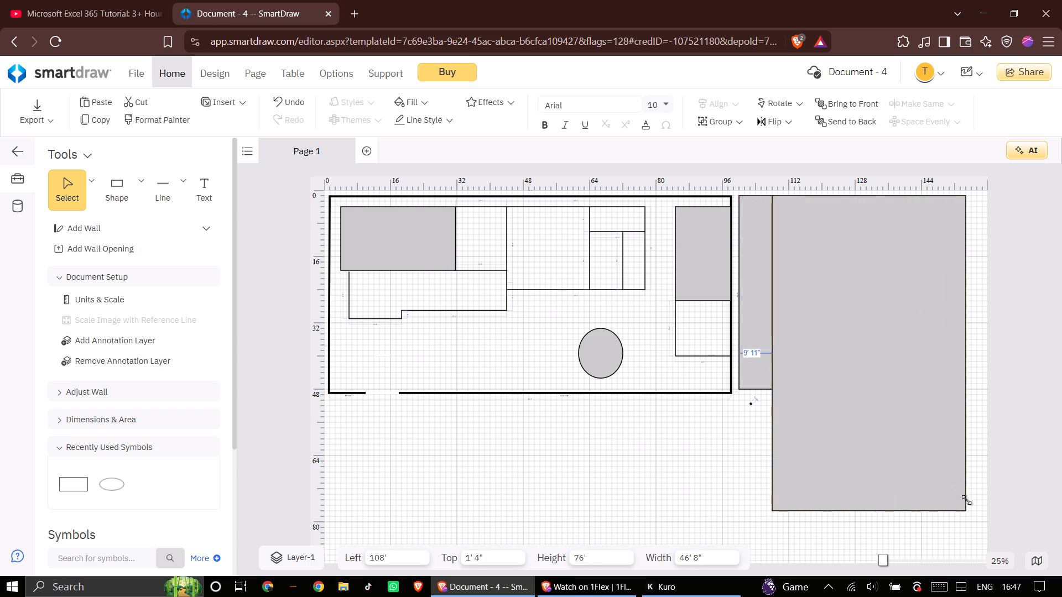
drag(966, 500, 992, 489)
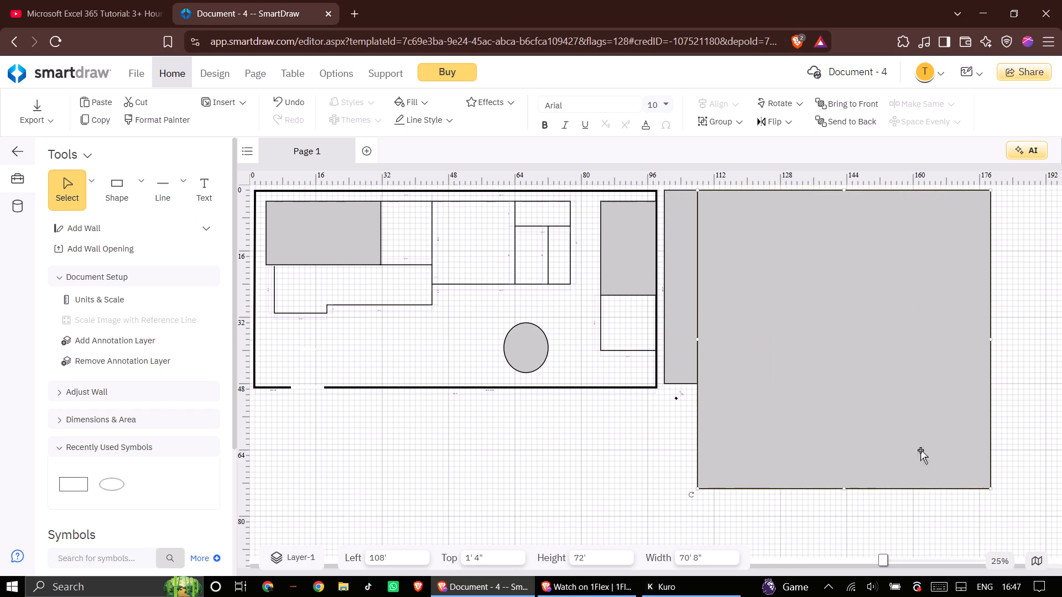
click(625, 440)
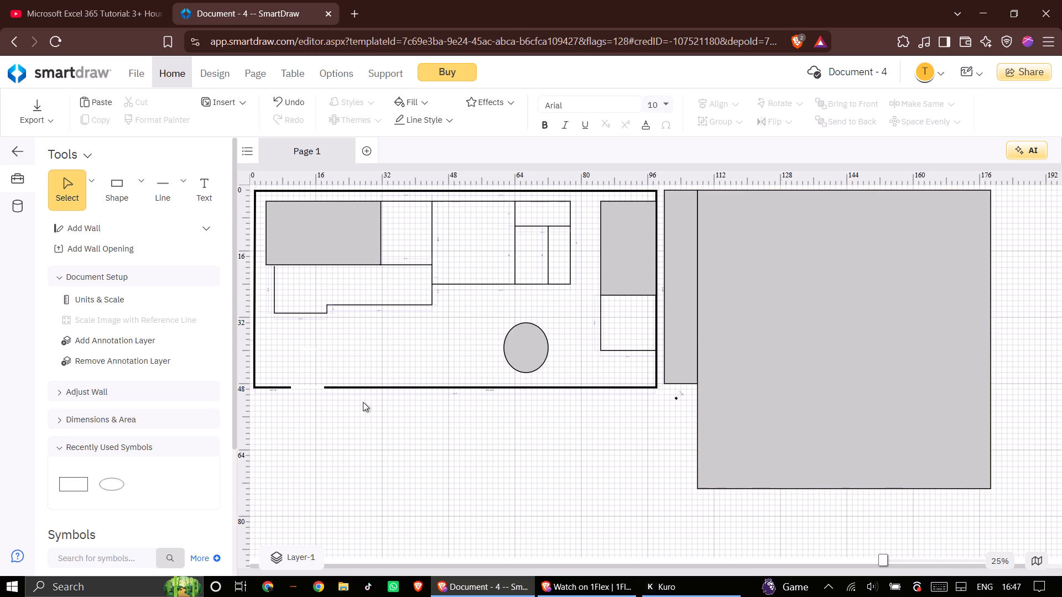
Add a rectangle inside the large area at left 116', top 9', stretched to 40' 4" high and 48' wide.
middle_drag(363, 405, 574, 433)
middle_drag(335, 372, 490, 358)
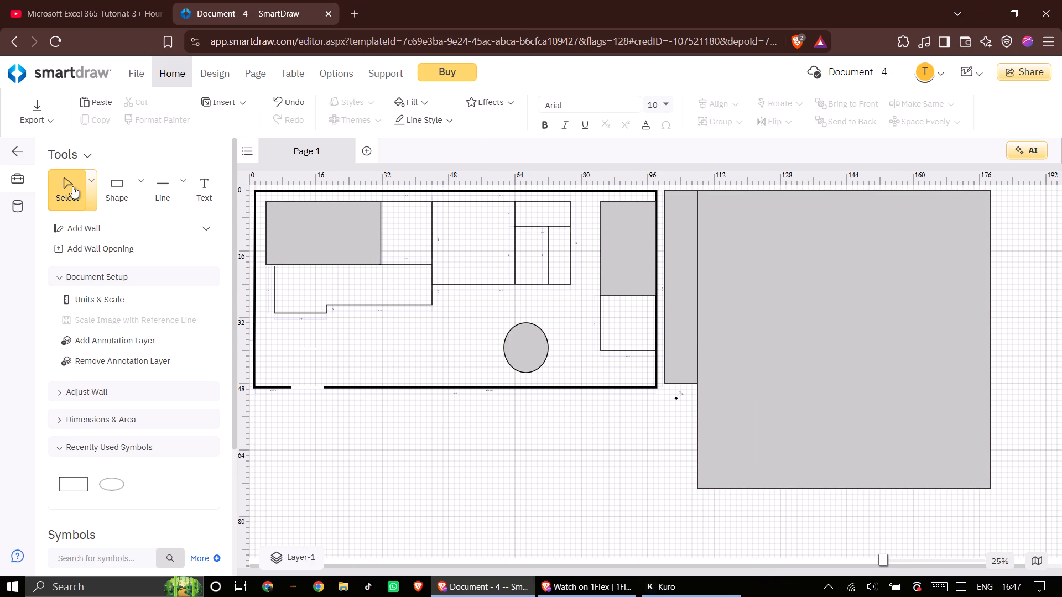
click(110, 187)
click(140, 187)
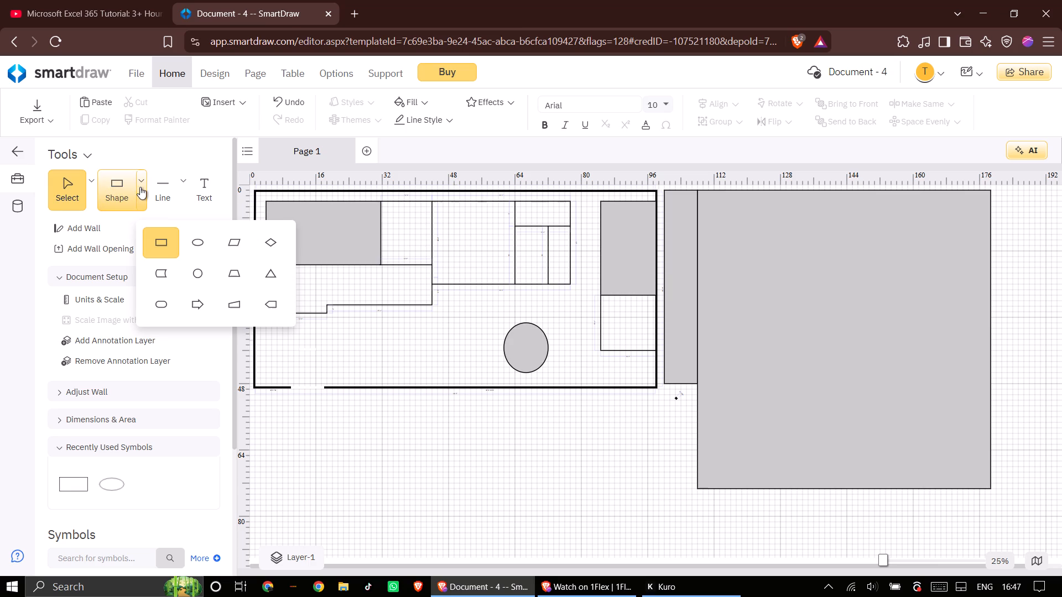
click(169, 249)
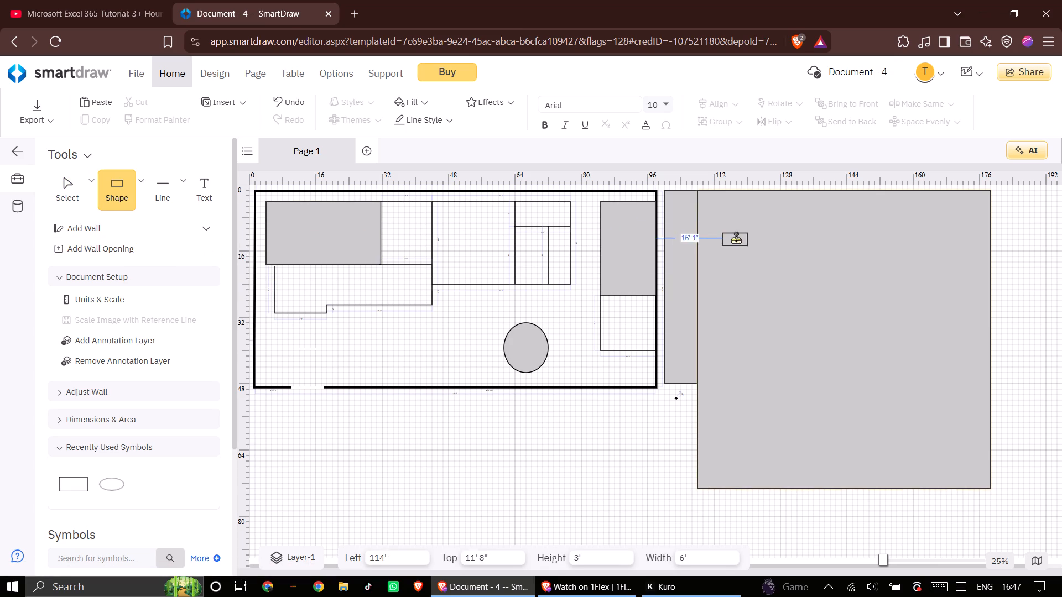
click(744, 229)
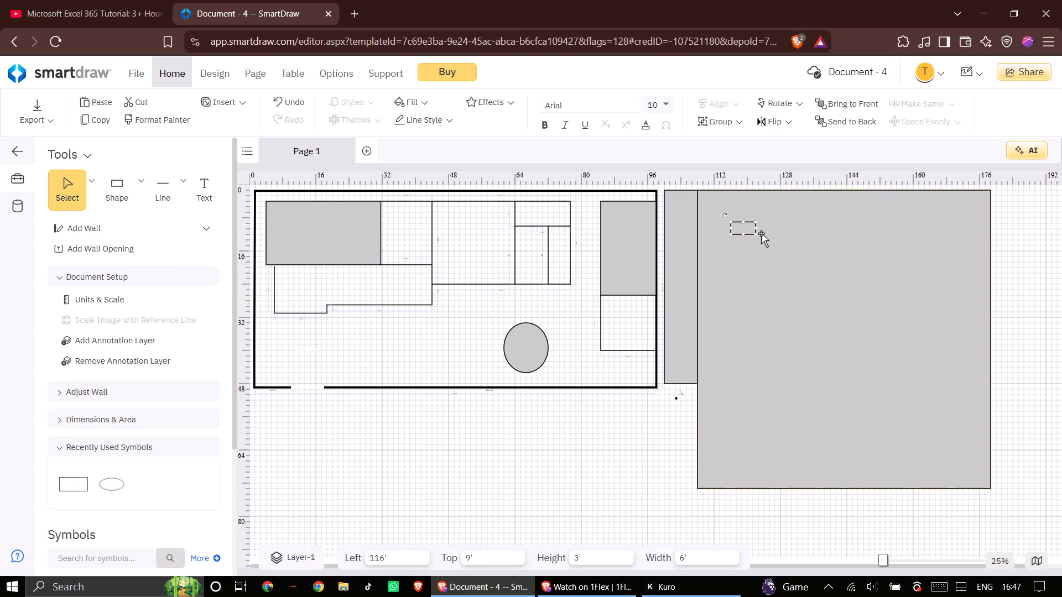
drag(755, 234, 782, 280)
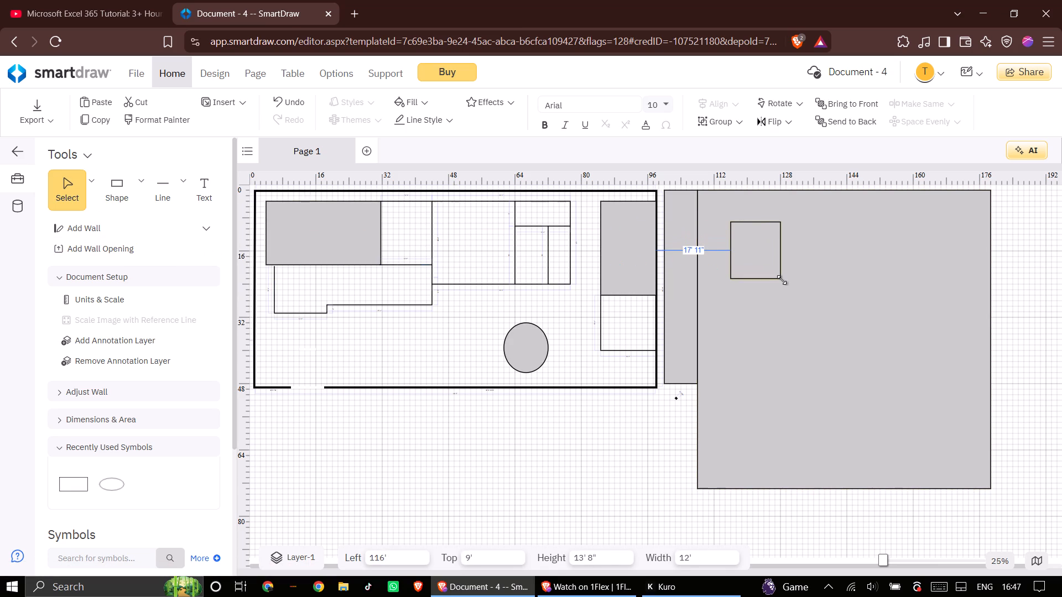
drag(782, 280, 861, 341)
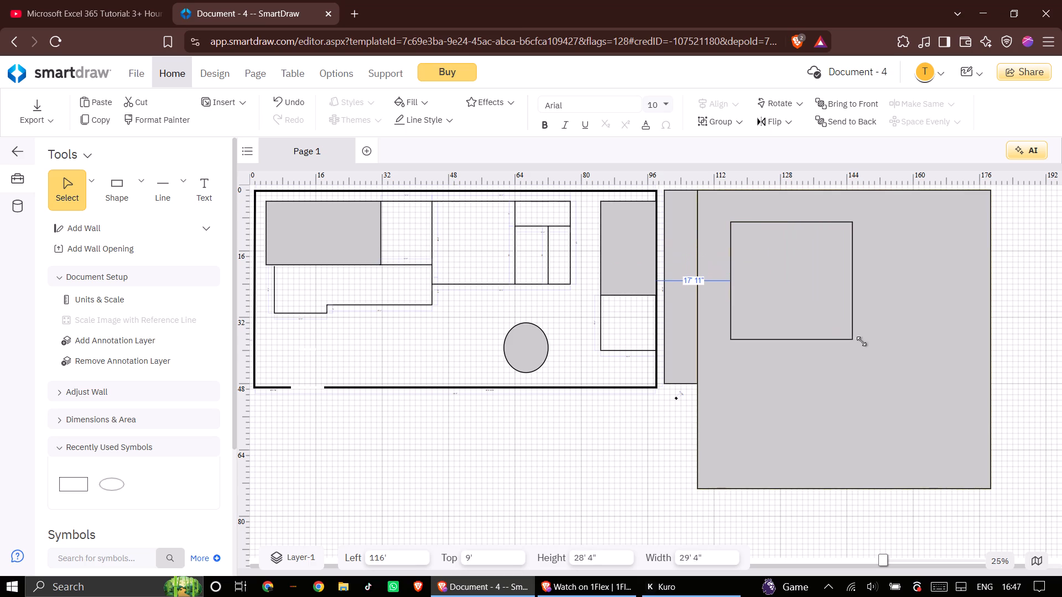
drag(861, 341, 931, 389)
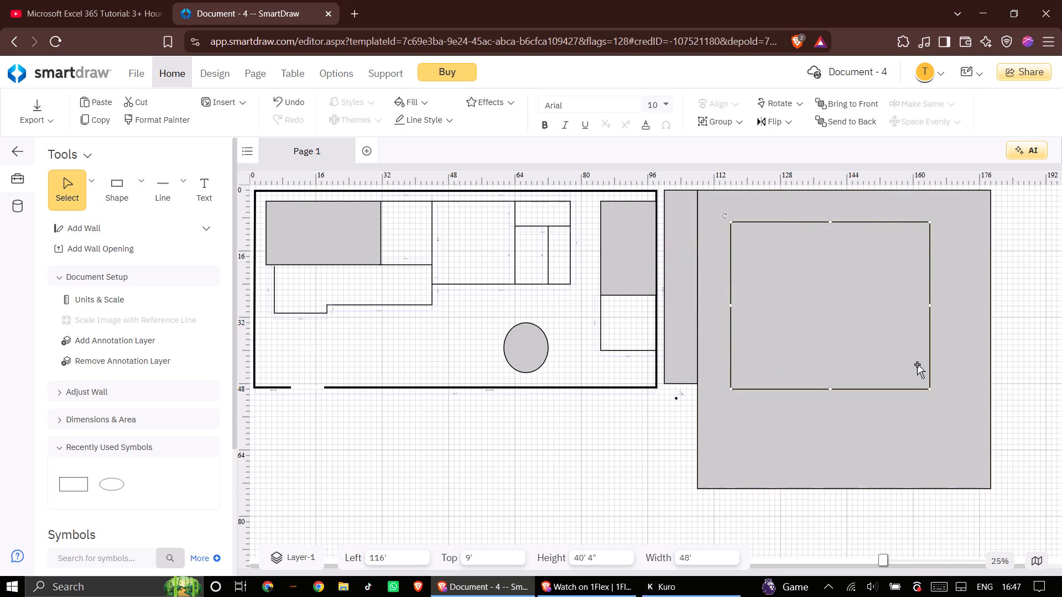
Move the new rectangle into the large area's upper-right corner, at left 130' 8" and top 1' 4".
drag(864, 326, 910, 301)
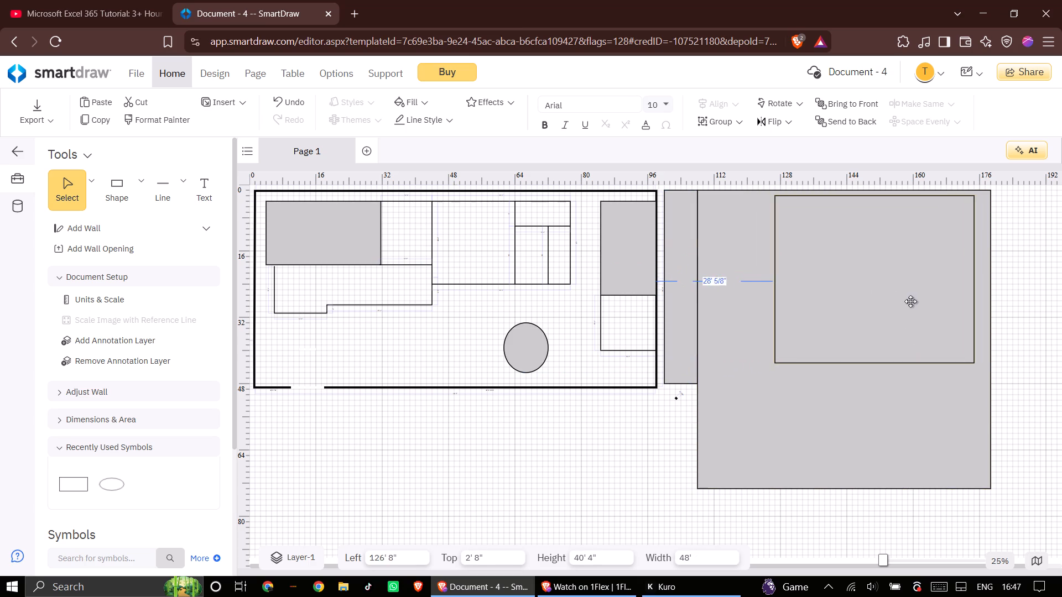
drag(910, 301, 924, 296)
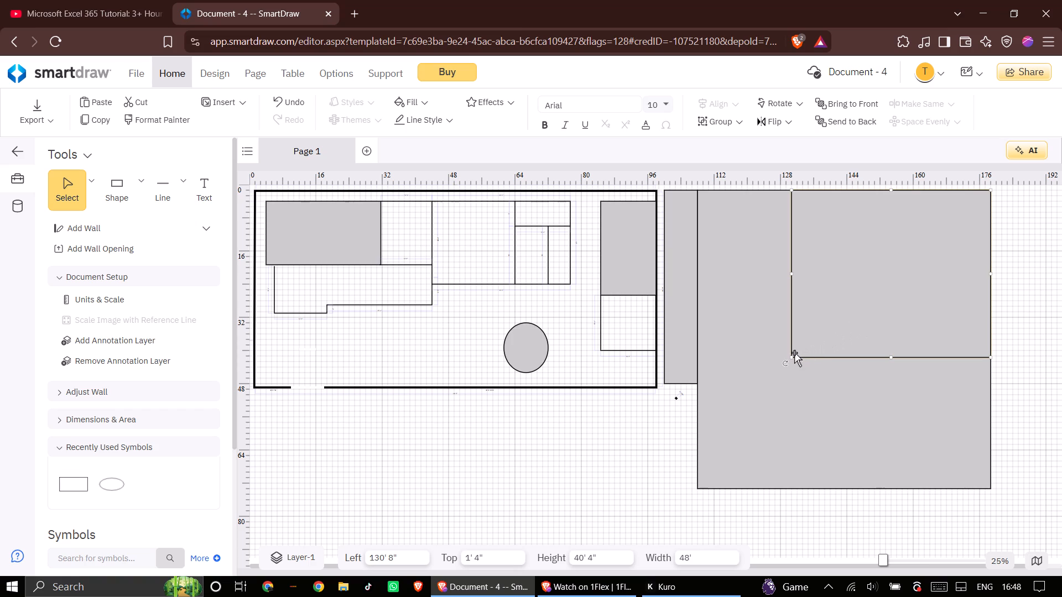
Stretch the corner rectangle to about 49' 4" wide, with its lower edge level with the narrow strip's bottom.
drag(793, 359, 788, 388)
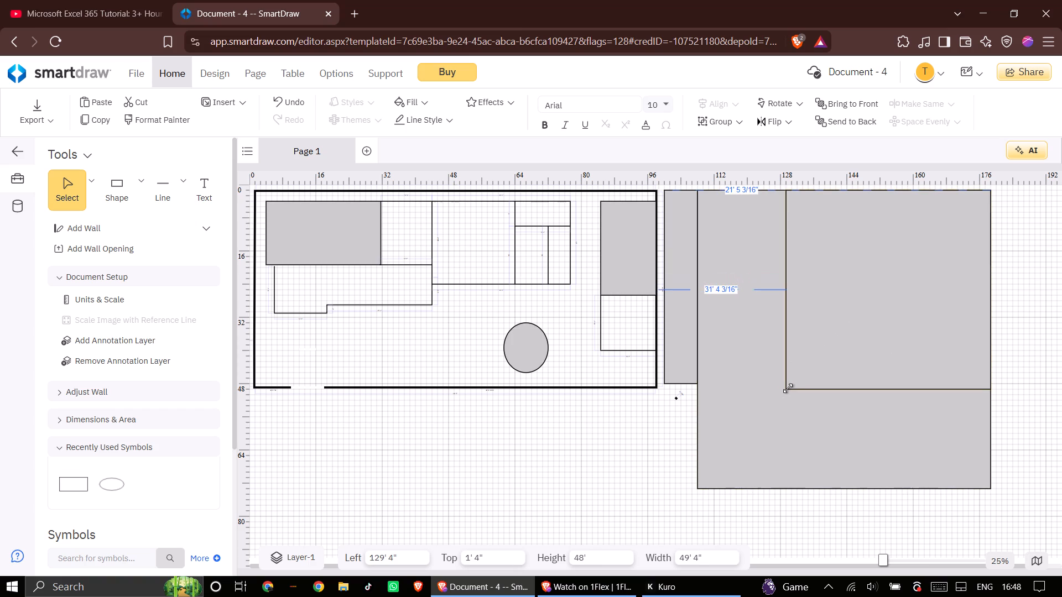
drag(788, 388, 789, 383)
click(759, 424)
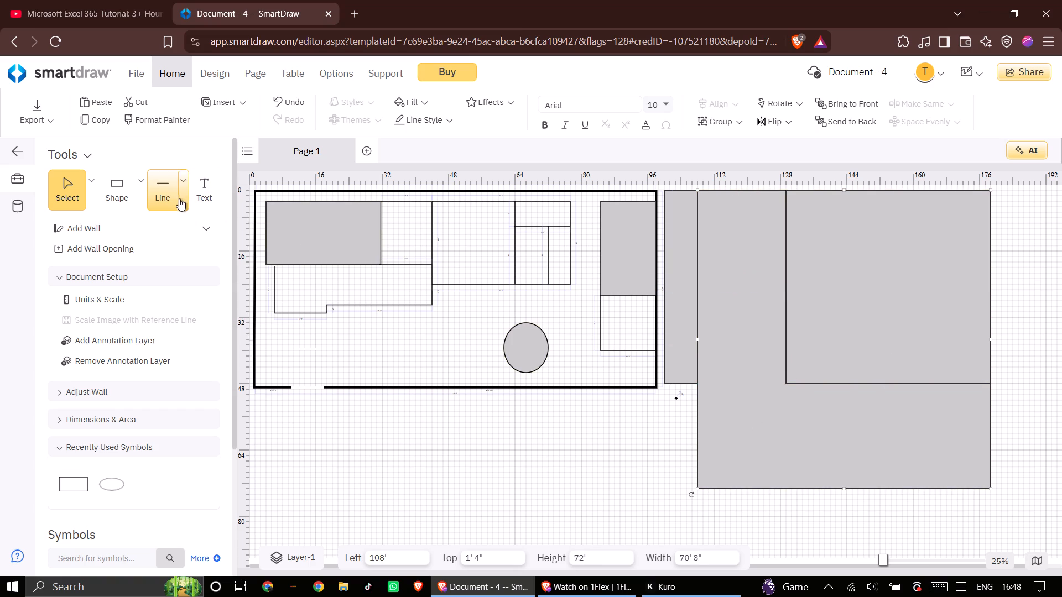
Add a rectangle below the floor plan at left 8", top 58' 8", stretched to 64' high and 98' wide.
click(183, 191)
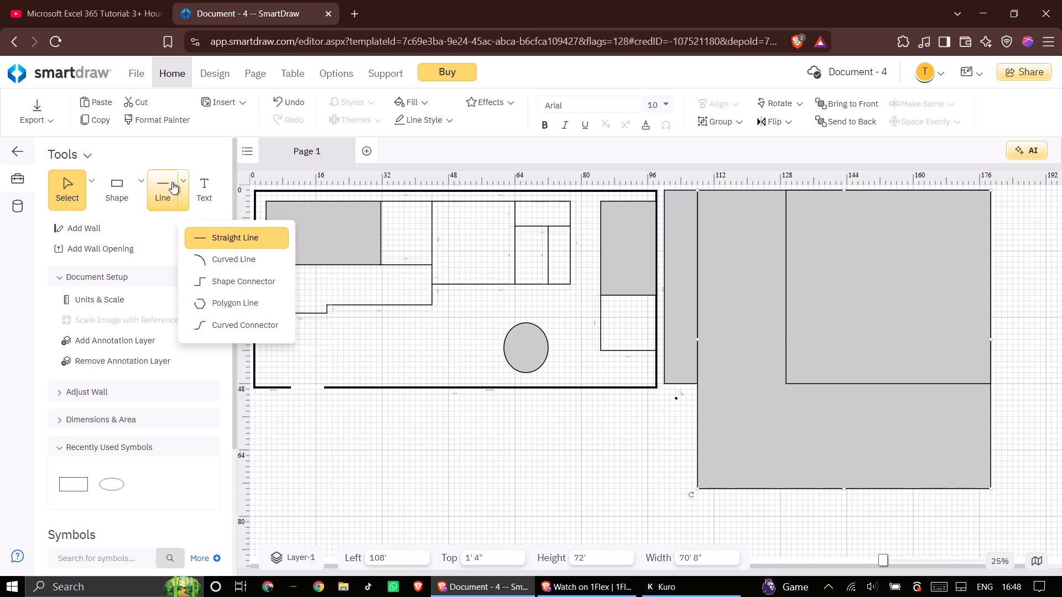
click(140, 187)
click(154, 255)
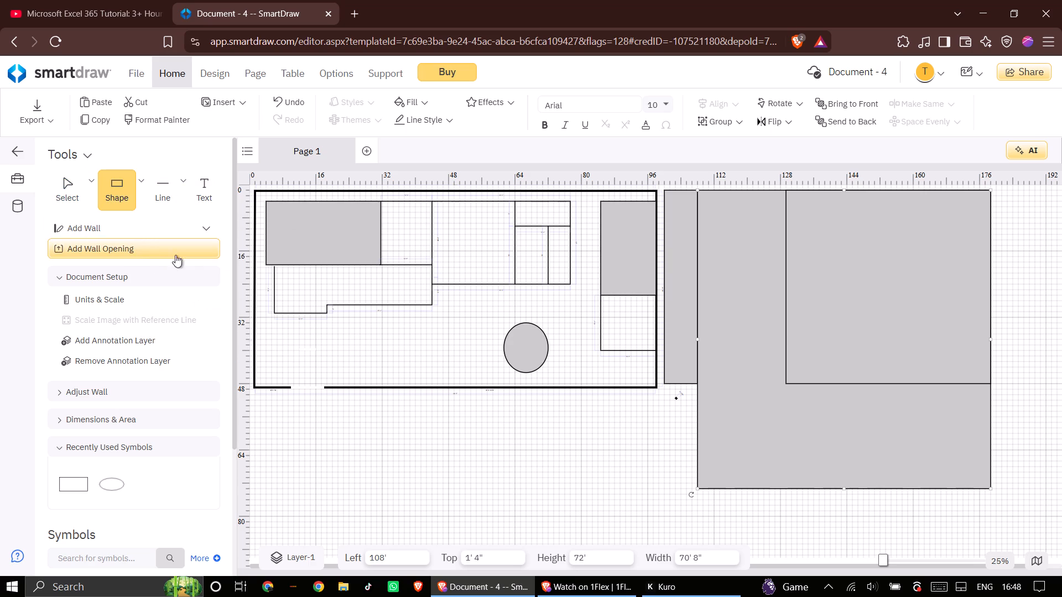
scroll(421, 454, down, 1)
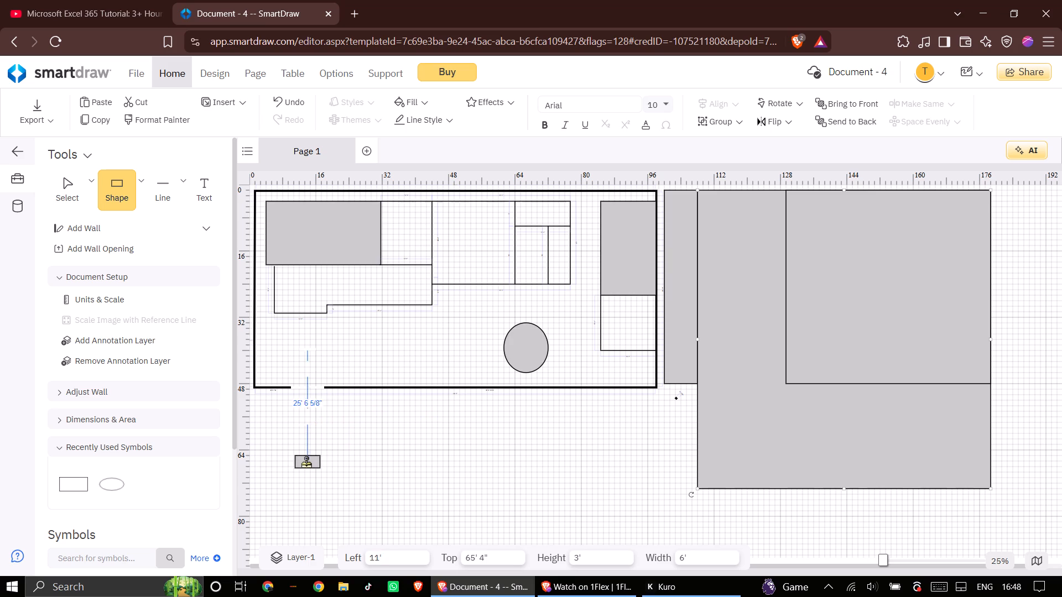
click(267, 434)
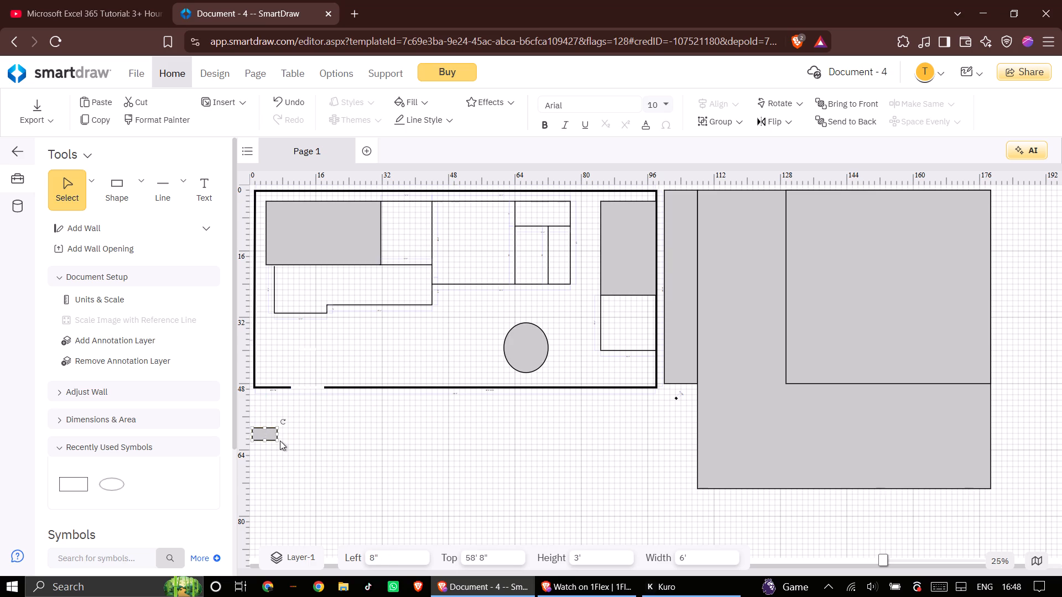
drag(277, 441, 618, 521)
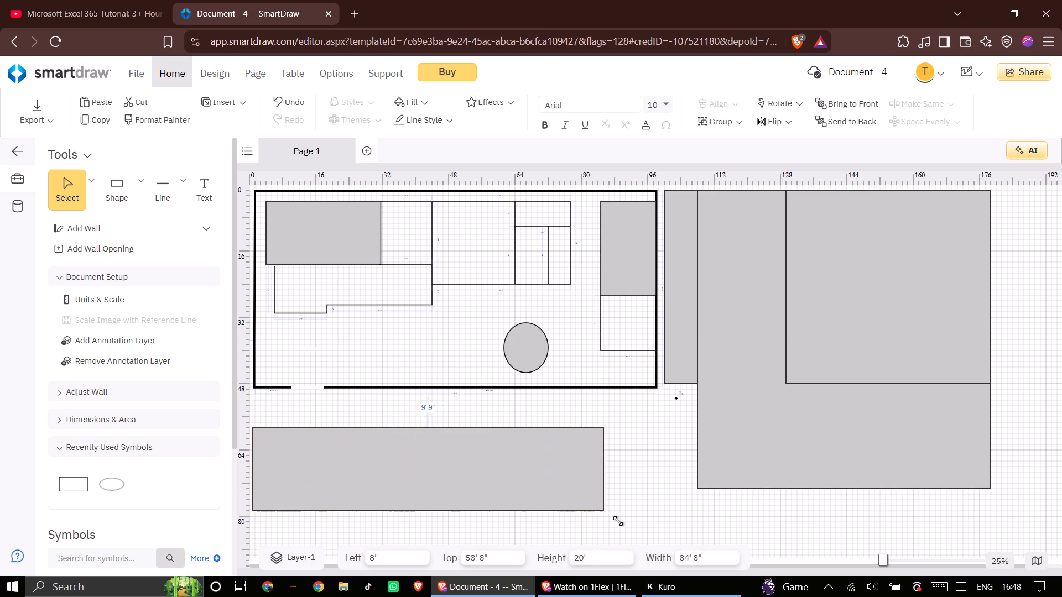
drag(618, 521, 659, 596)
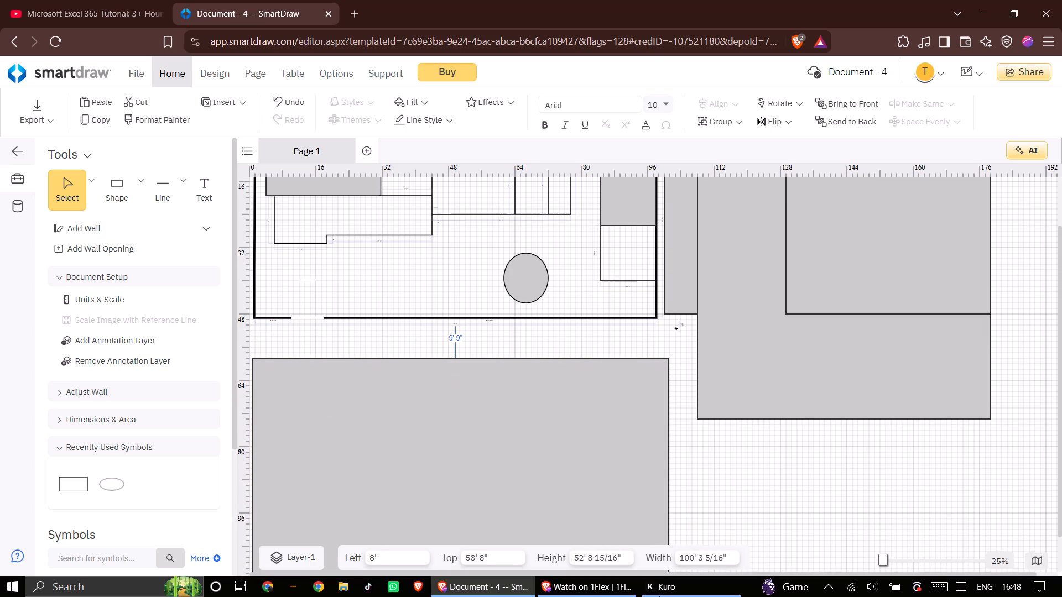
drag(659, 596, 655, 596)
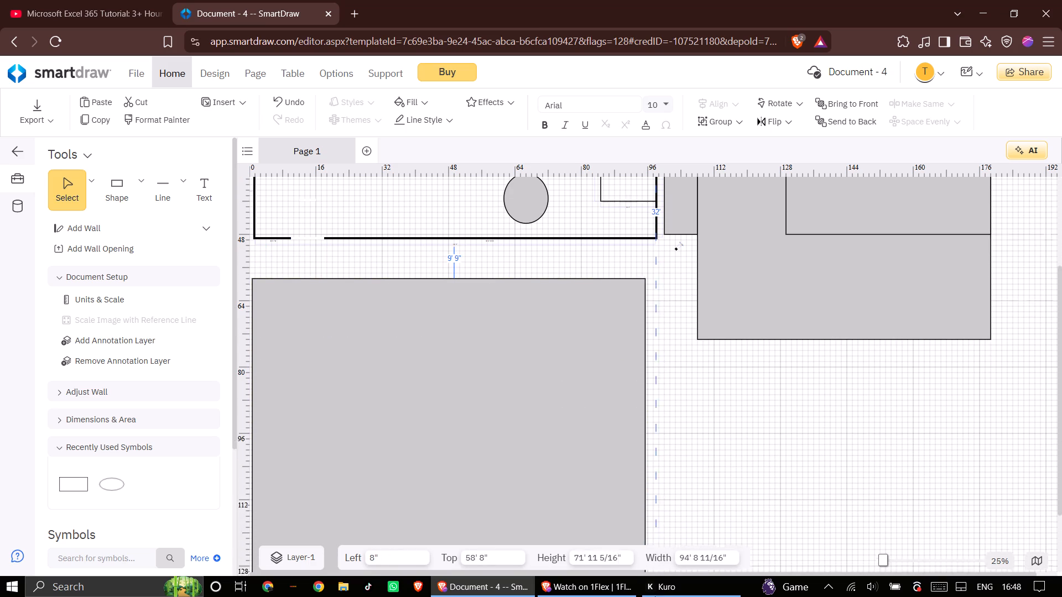
drag(655, 596, 659, 564)
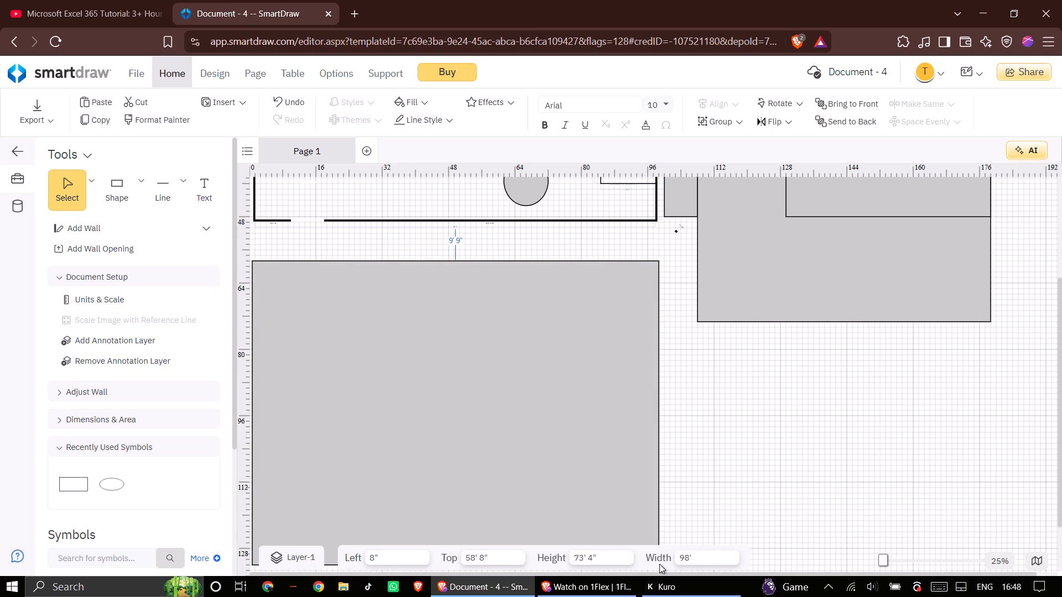
drag(659, 564, 661, 526)
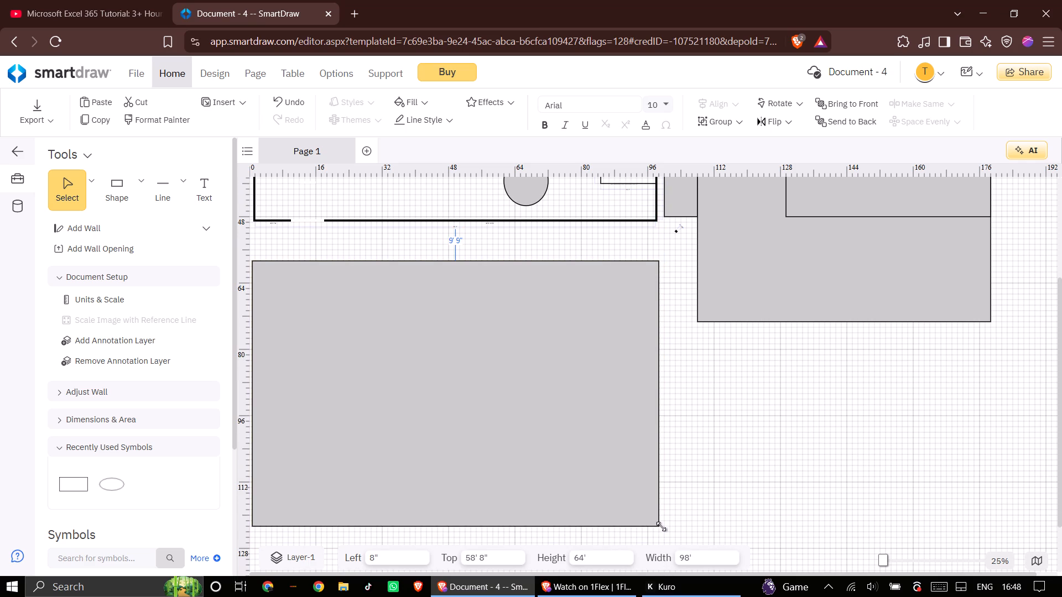
drag(661, 526, 661, 524)
Move the 98' wide rectangle further down the page, to left 1 3/16" and top 89' 4".
drag(553, 329, 553, 329)
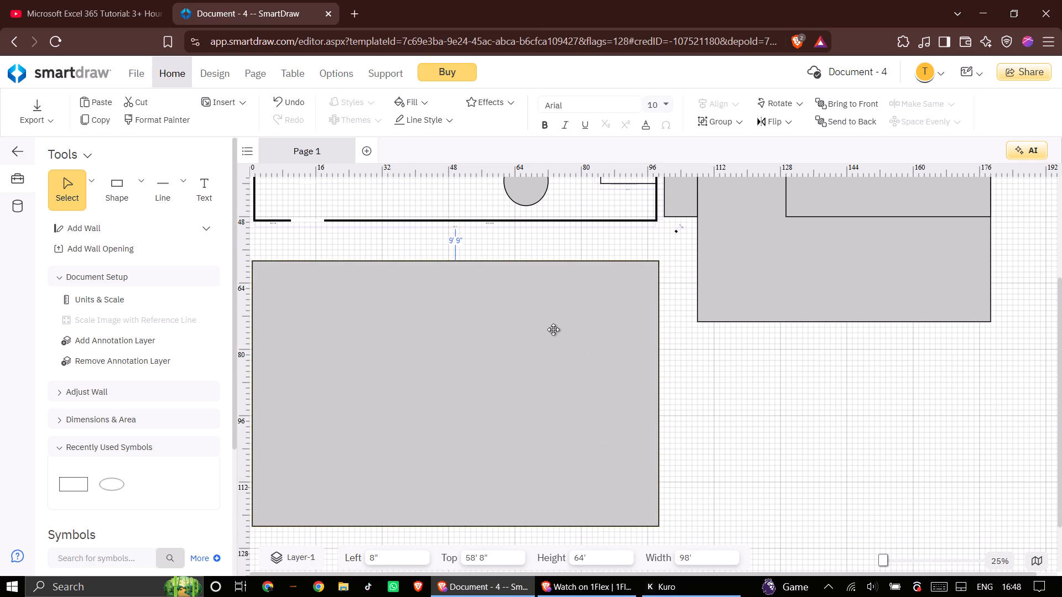
drag(553, 329, 550, 392)
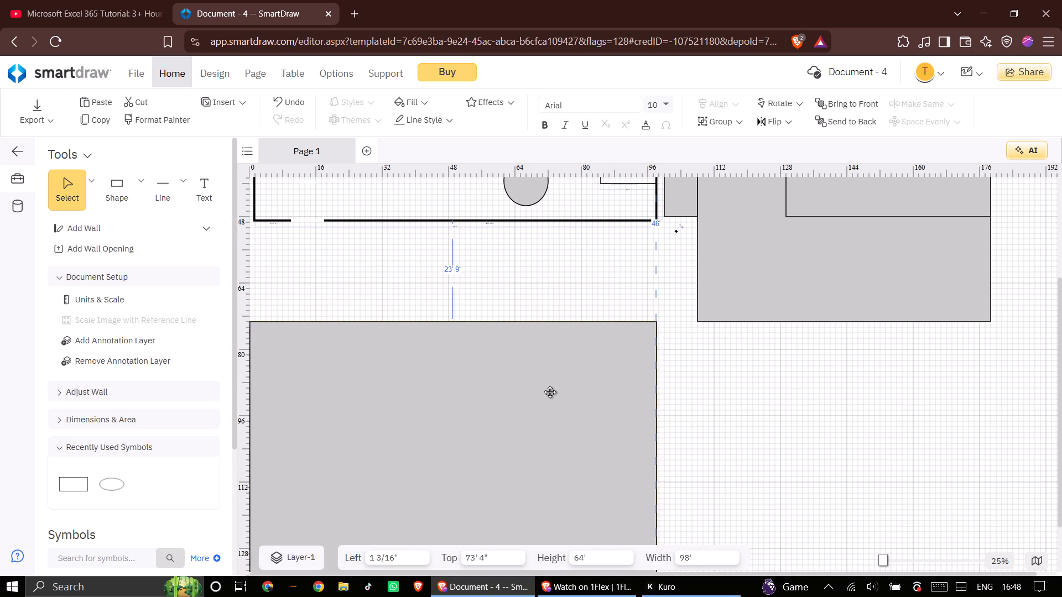
drag(550, 392, 542, 454)
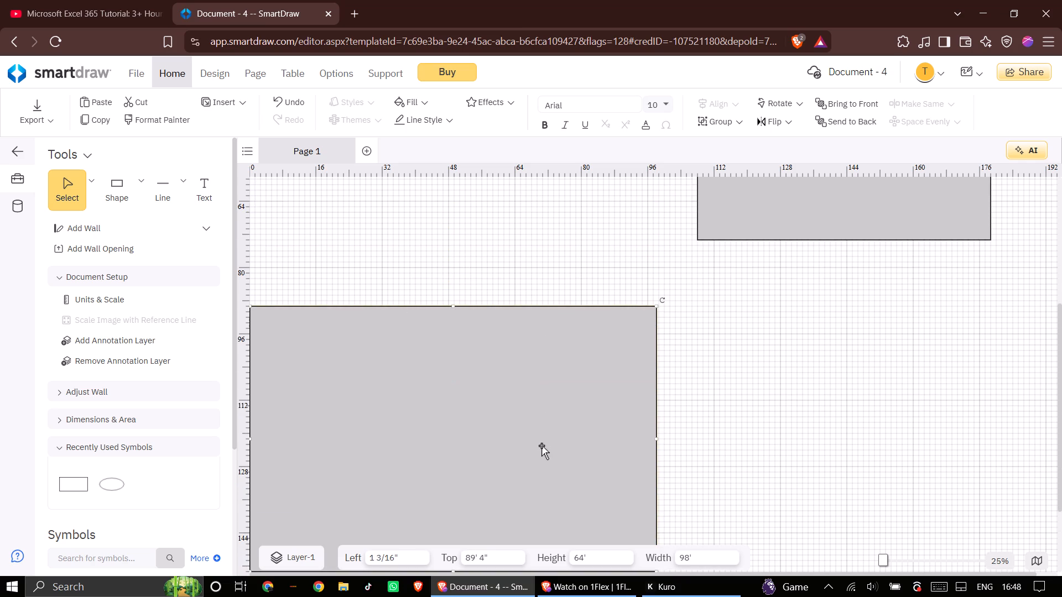
scroll(542, 446, down, 1)
scroll(542, 428, up, 1)
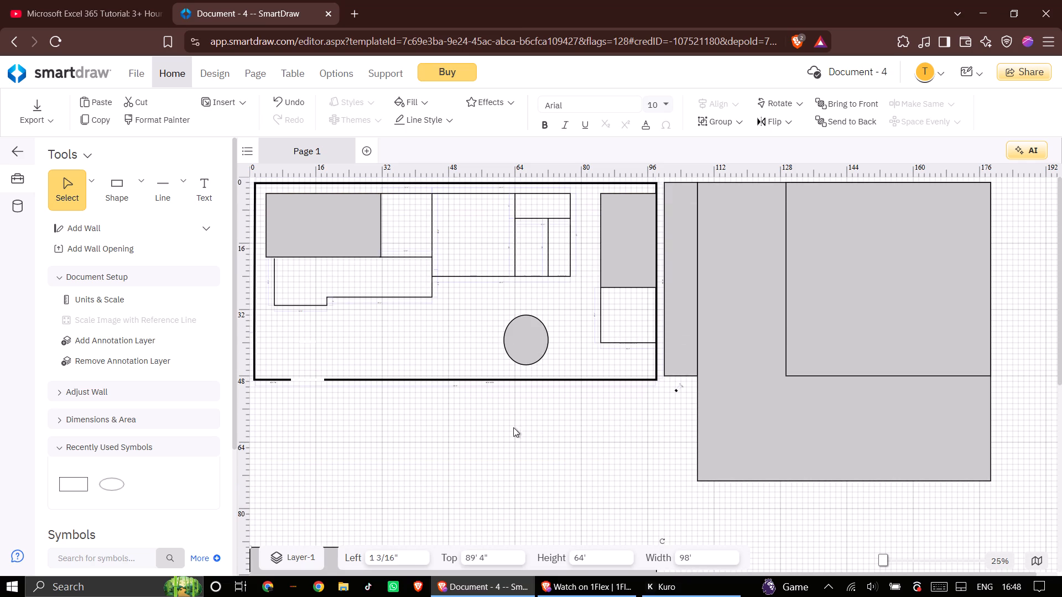
scroll(416, 426, down, 1)
scroll(426, 416, up, 1)
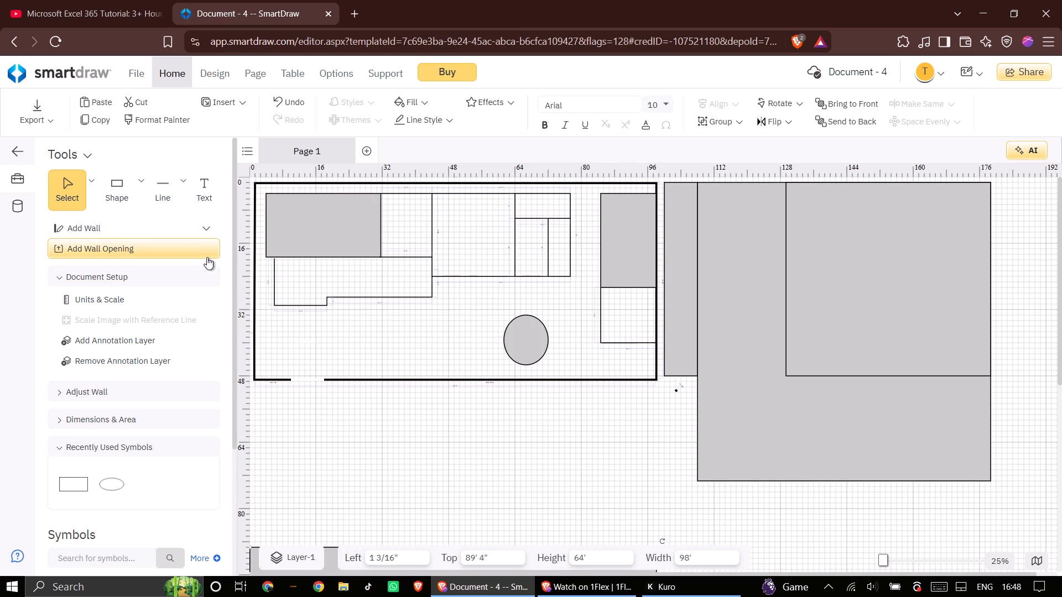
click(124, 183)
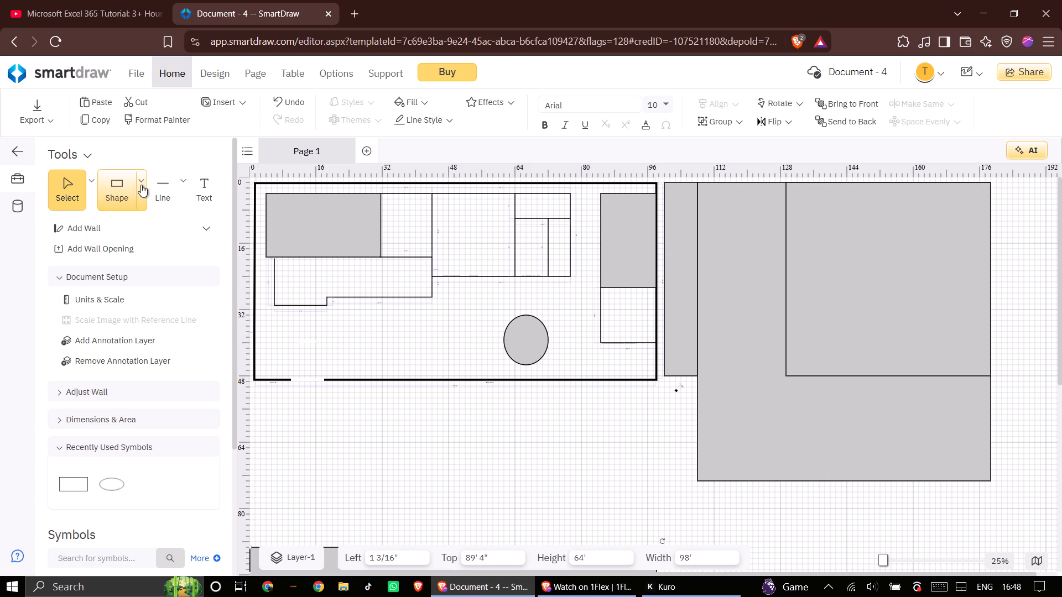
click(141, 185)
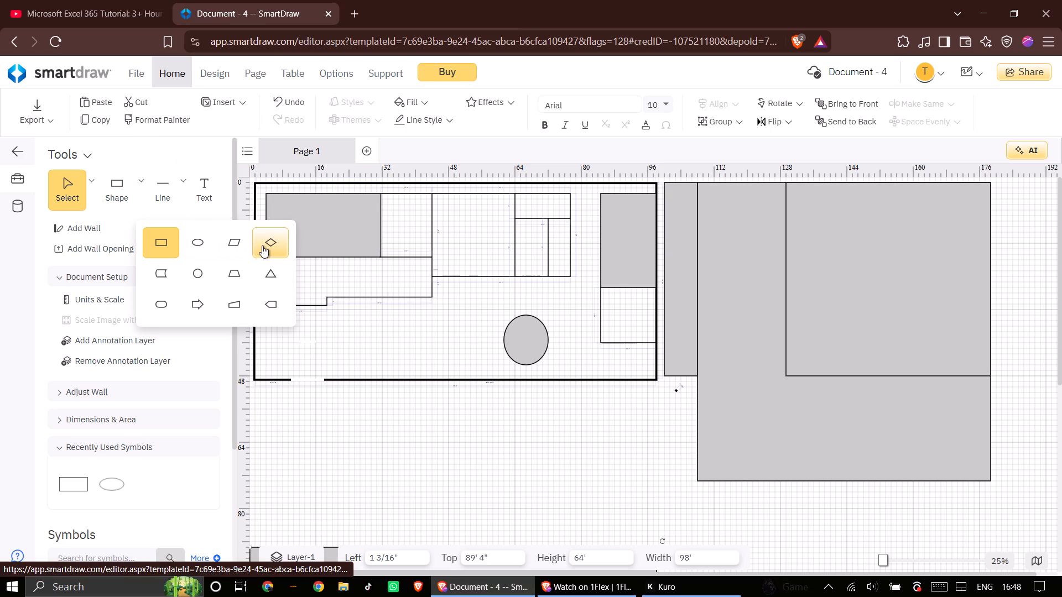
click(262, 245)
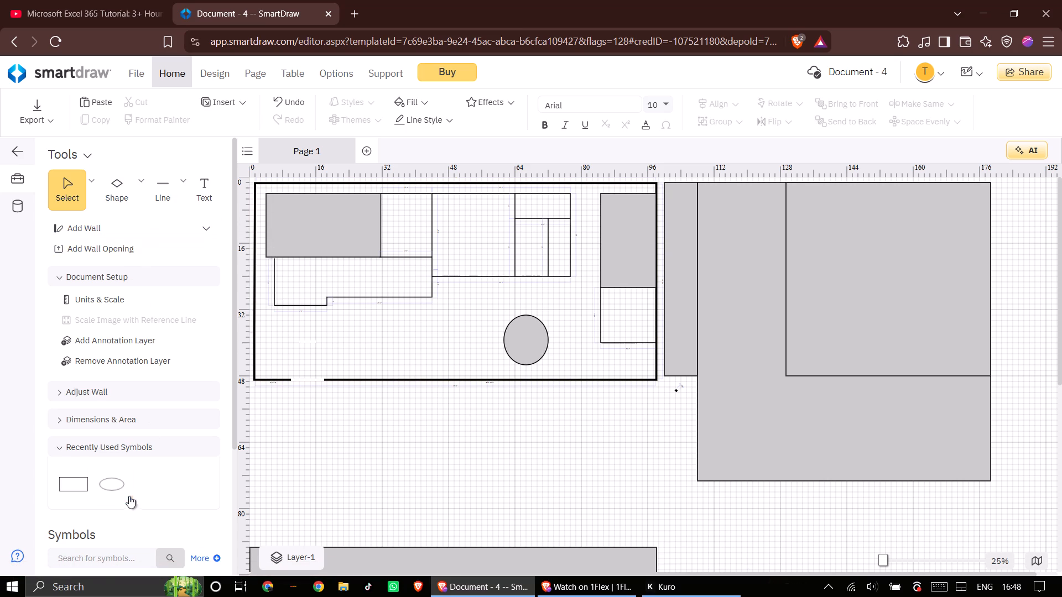
Place a Building with Alcove outline symbol below the outer walls, at left 26' 4" and top 55'.
scroll(126, 497, down, 1)
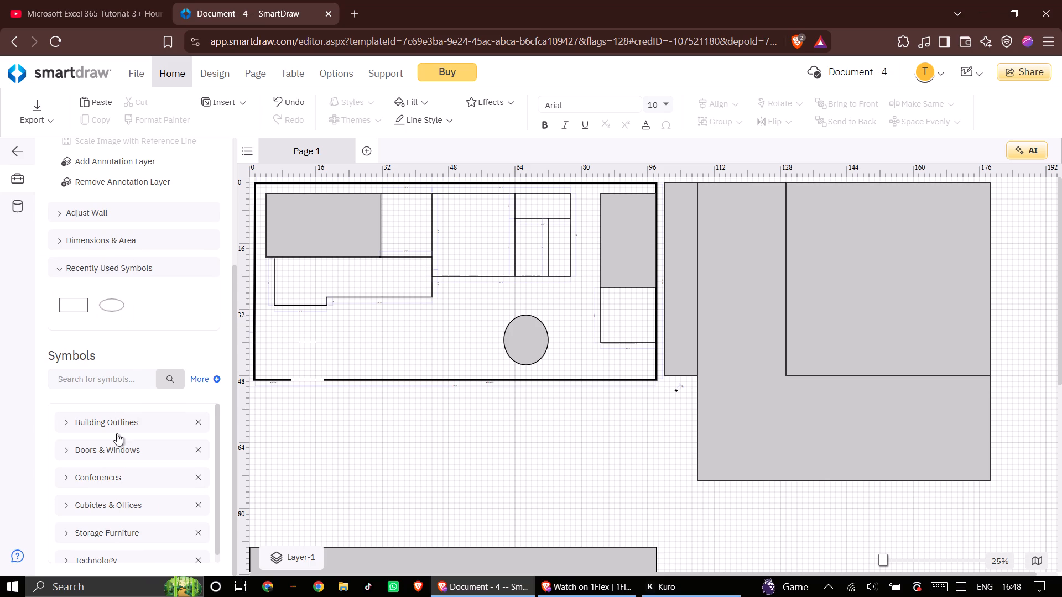
click(133, 426)
click(133, 422)
click(133, 422)
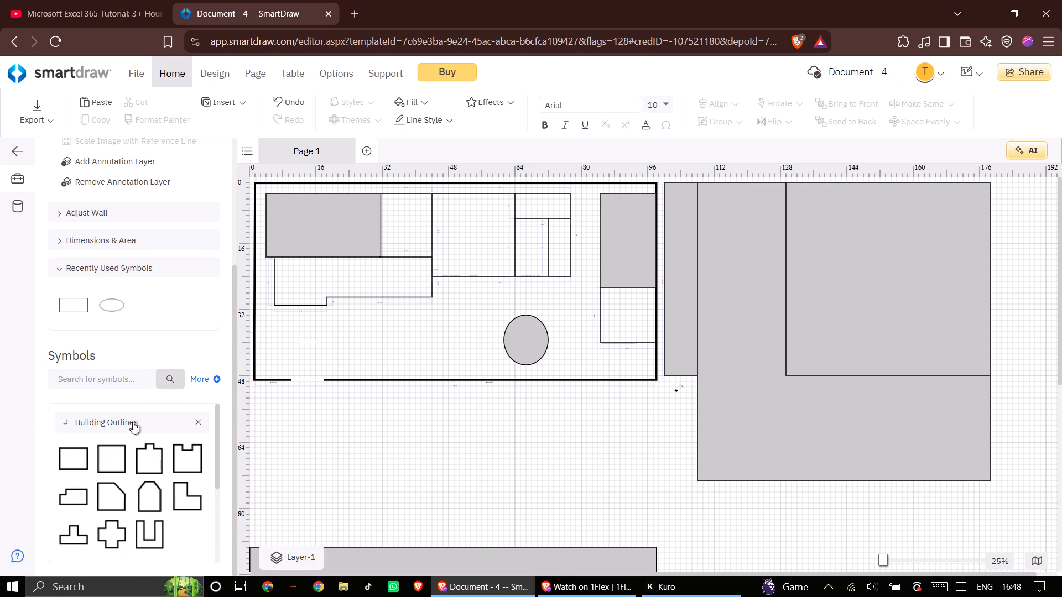
click(150, 458)
click(150, 458)
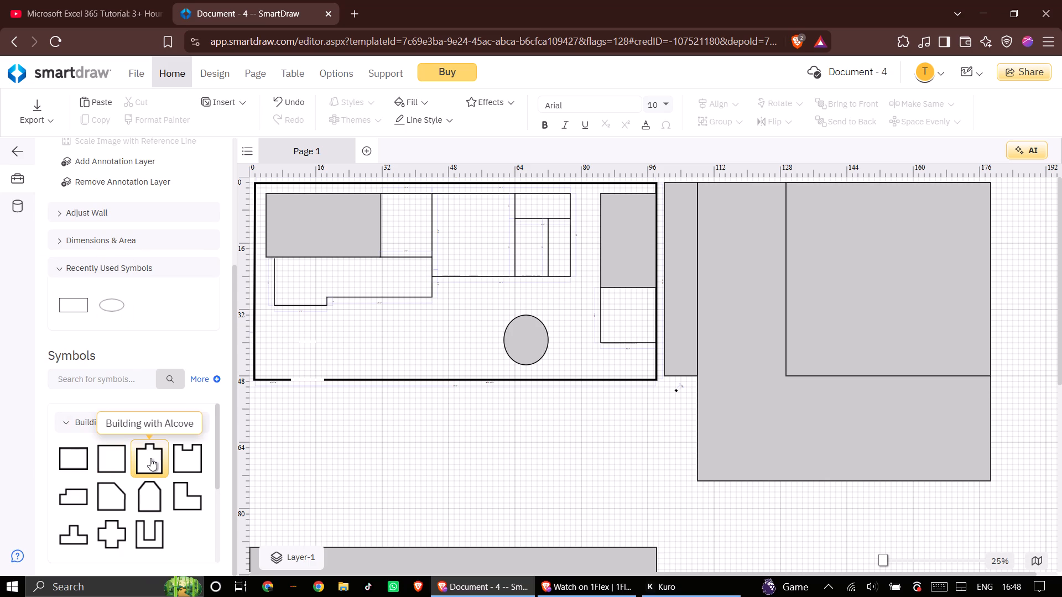
drag(154, 457, 225, 454)
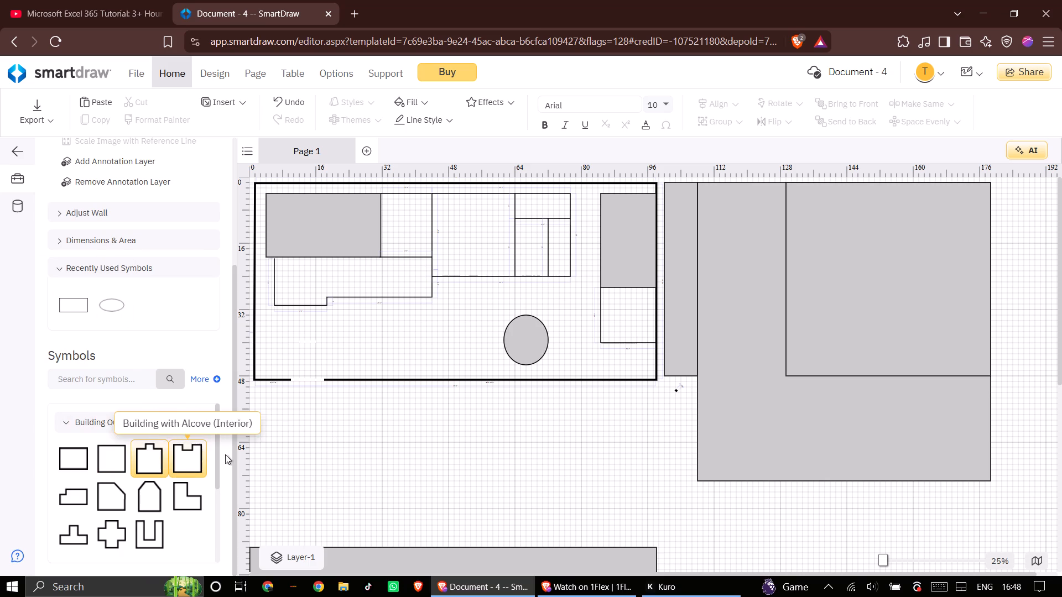
drag(225, 454, 393, 443)
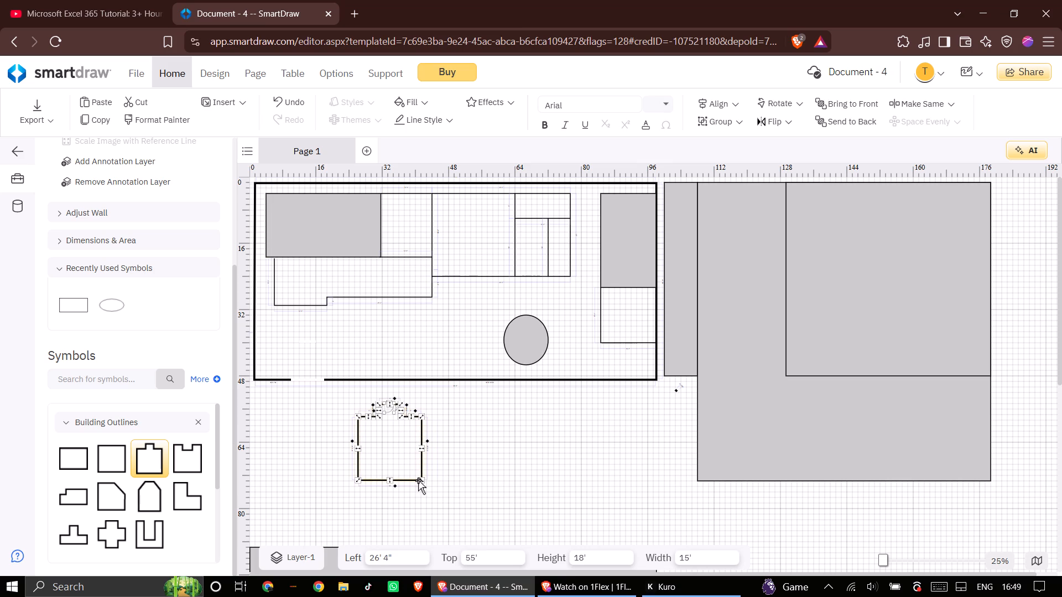
Stretch the alcove building outline downward to 29' 10 3/8" high, keeping its 15' width.
click(423, 481)
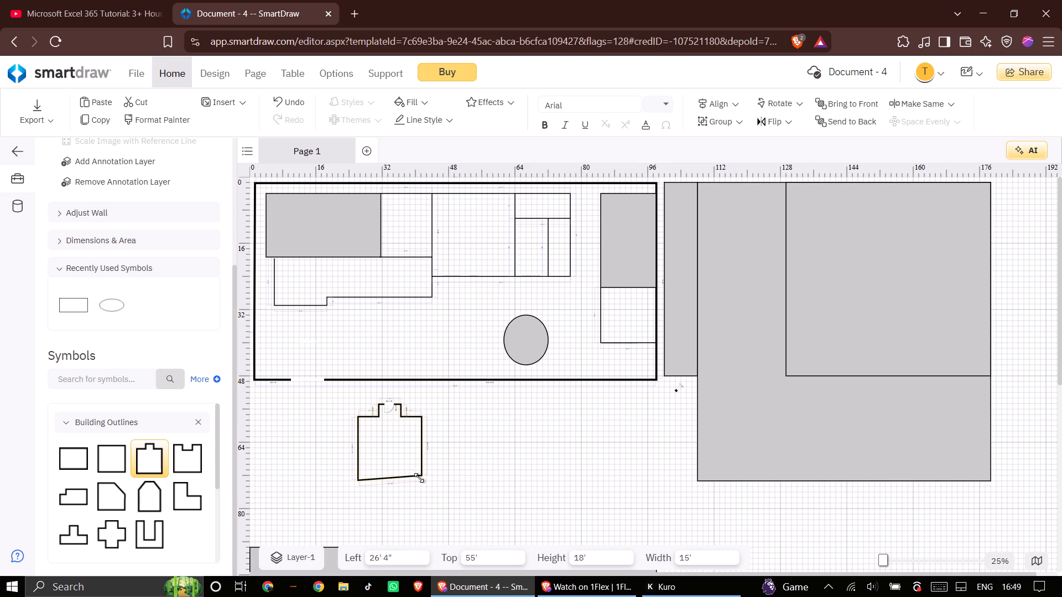
drag(392, 481, 392, 481)
drag(392, 481, 388, 530)
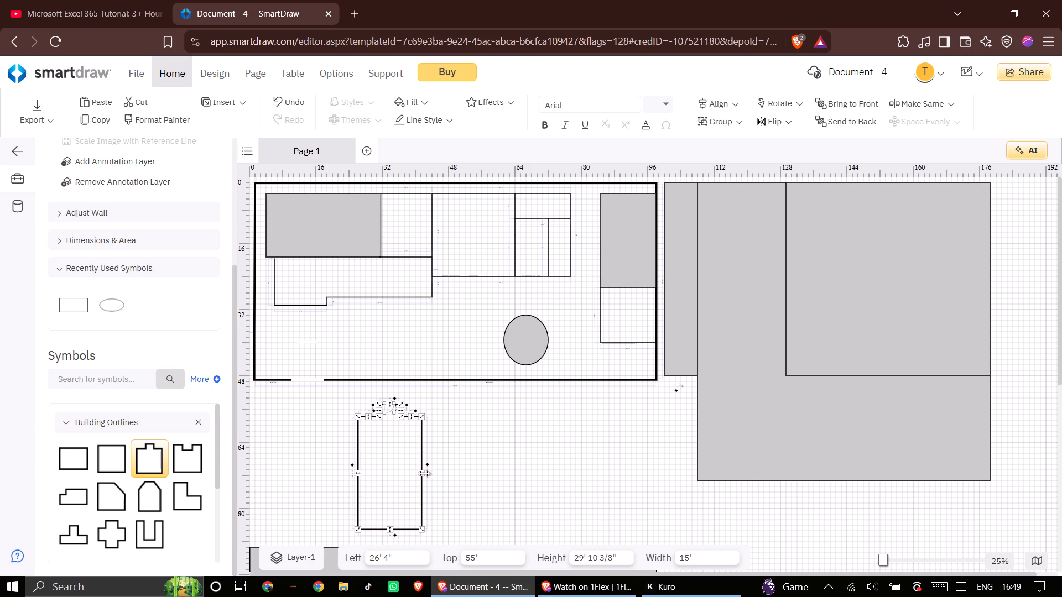
click(399, 464)
click(399, 460)
double_click(390, 459)
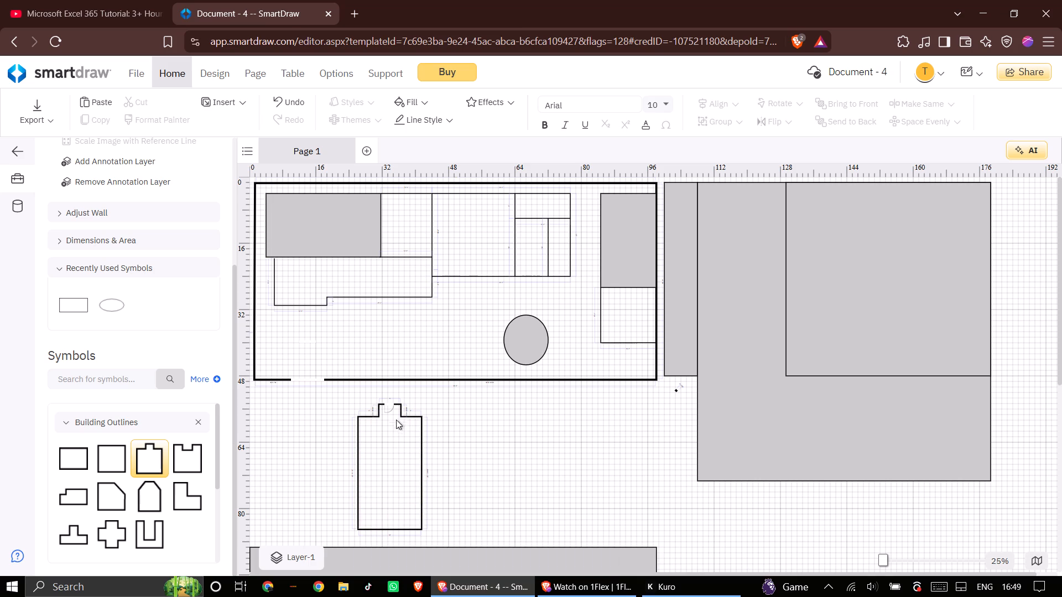
Move the small door symbol out of the alcove's top wall into the empty space beside the building outline.
click(396, 413)
click(386, 404)
drag(386, 404, 414, 416)
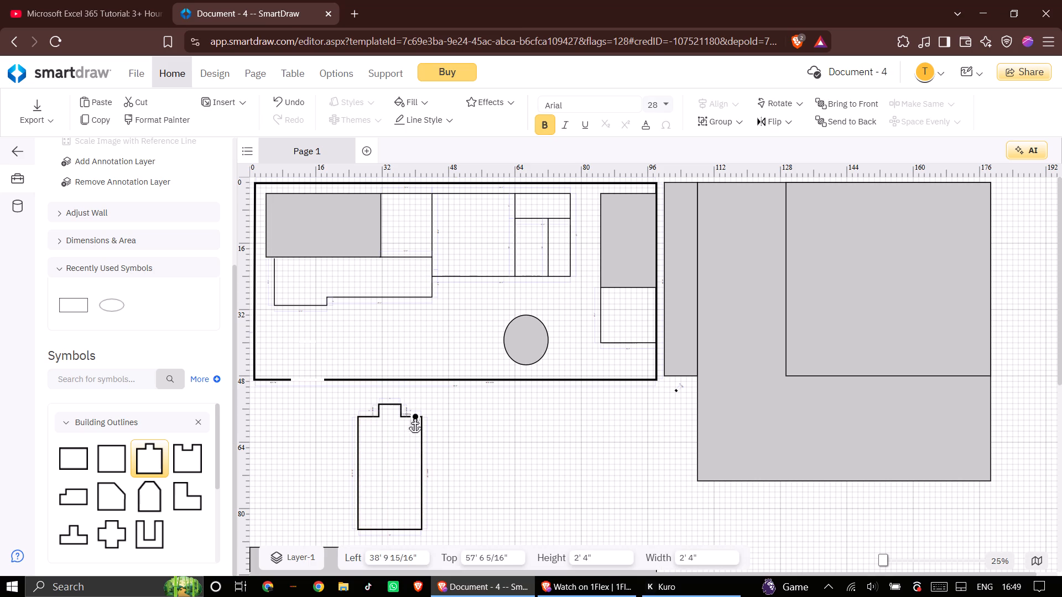
drag(414, 416, 478, 425)
double_click(391, 402)
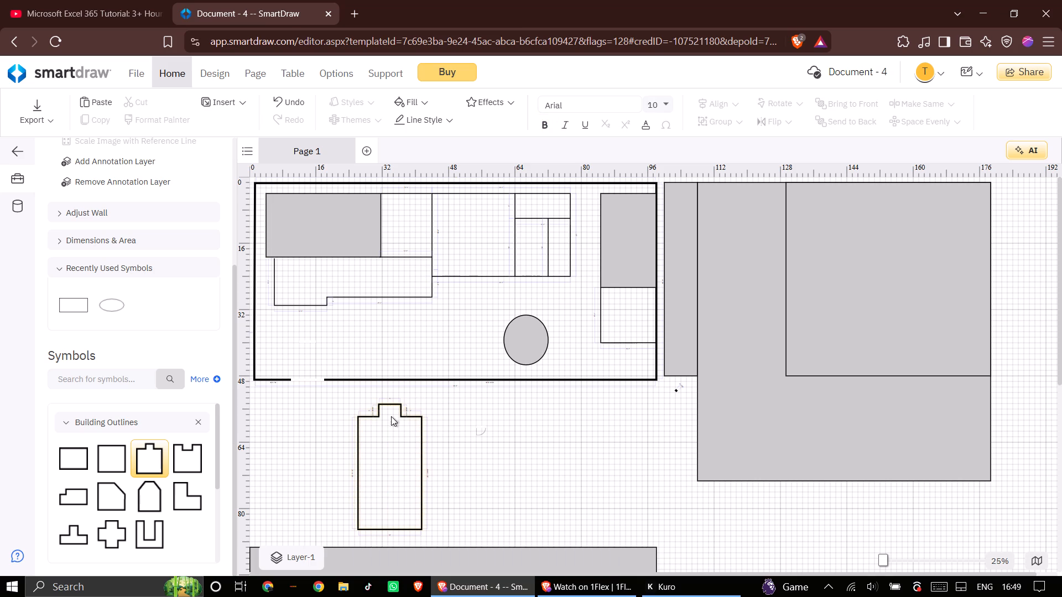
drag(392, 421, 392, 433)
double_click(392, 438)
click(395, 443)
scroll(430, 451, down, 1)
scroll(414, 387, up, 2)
Add a rectangle inside the 49' 4" wide corner area and stretch it to 36' wide and 38' 8" high, with its top at 2' 8".
scroll(211, 277, up, 3)
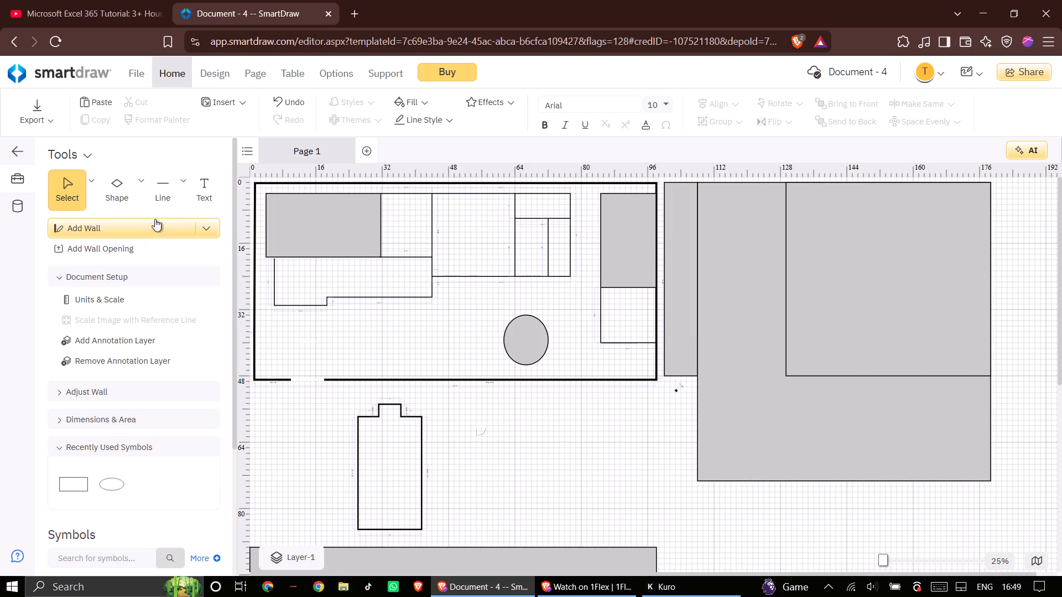
click(137, 185)
click(150, 240)
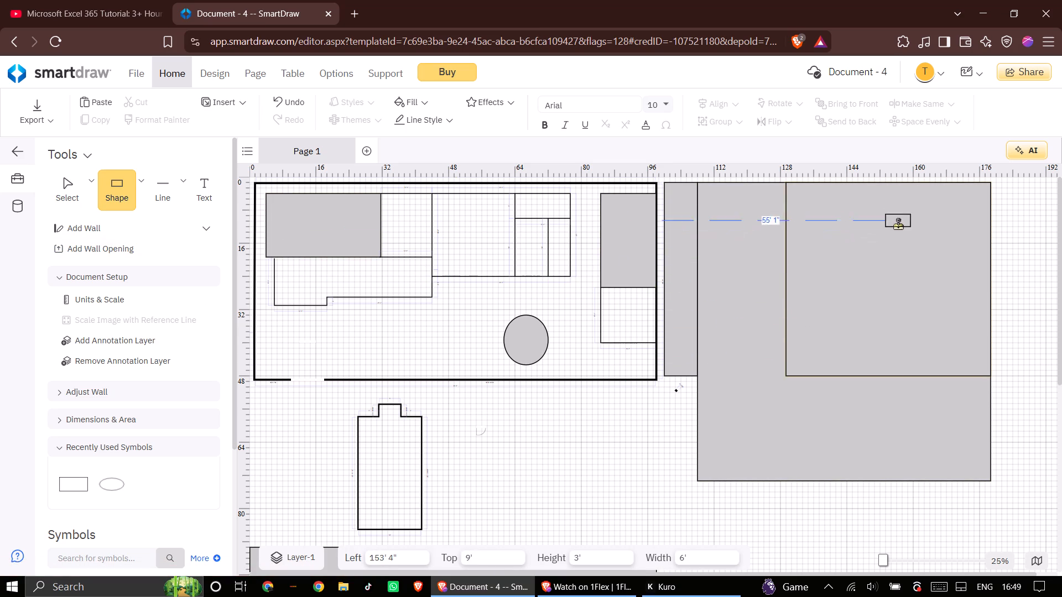
click(897, 260)
drag(886, 260, 882, 262)
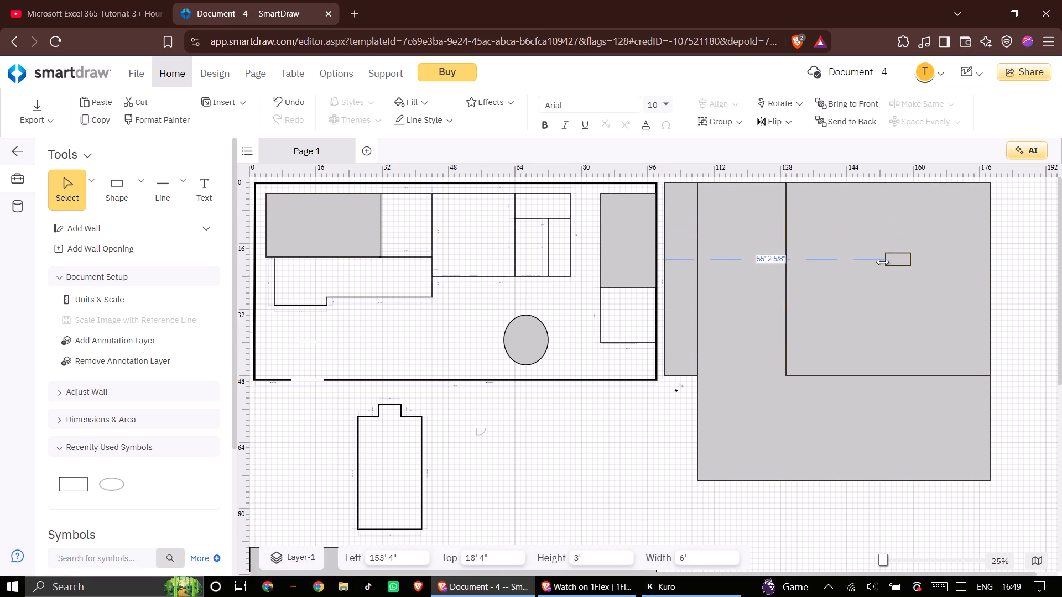
drag(882, 262, 838, 262)
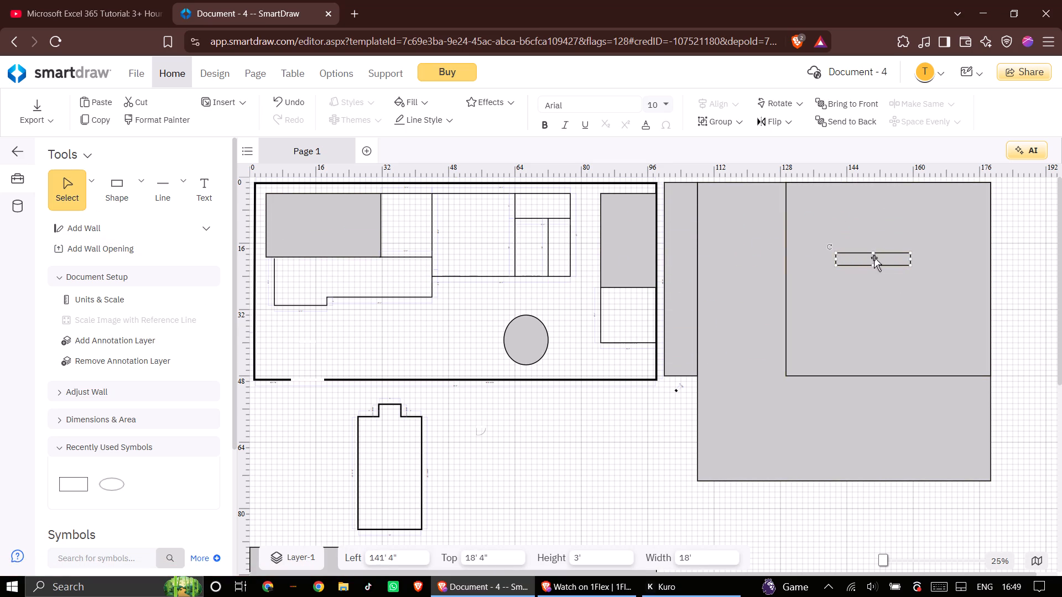
drag(873, 266, 873, 345)
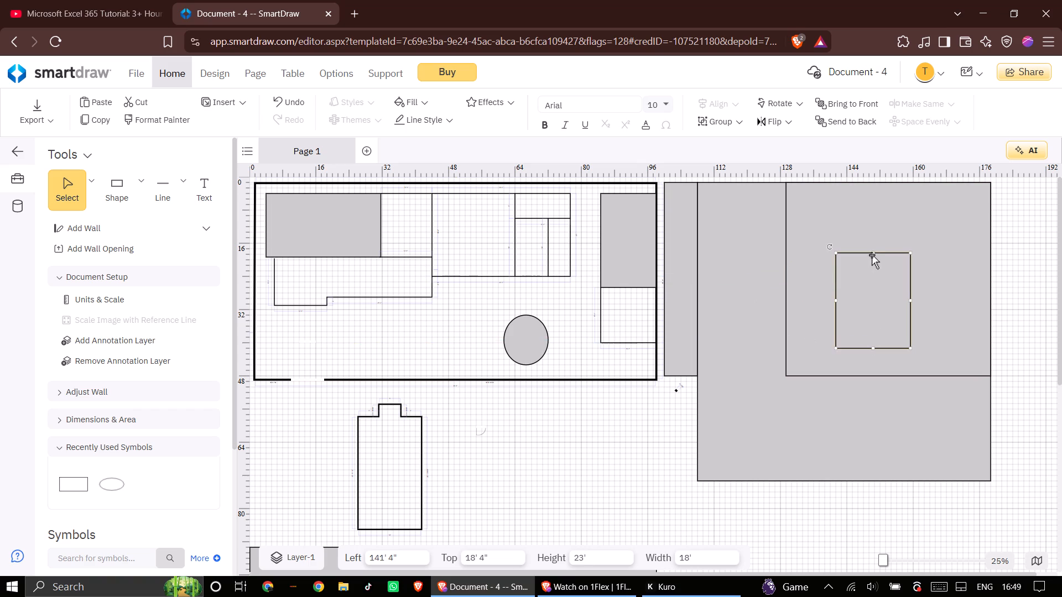
drag(873, 252, 874, 196)
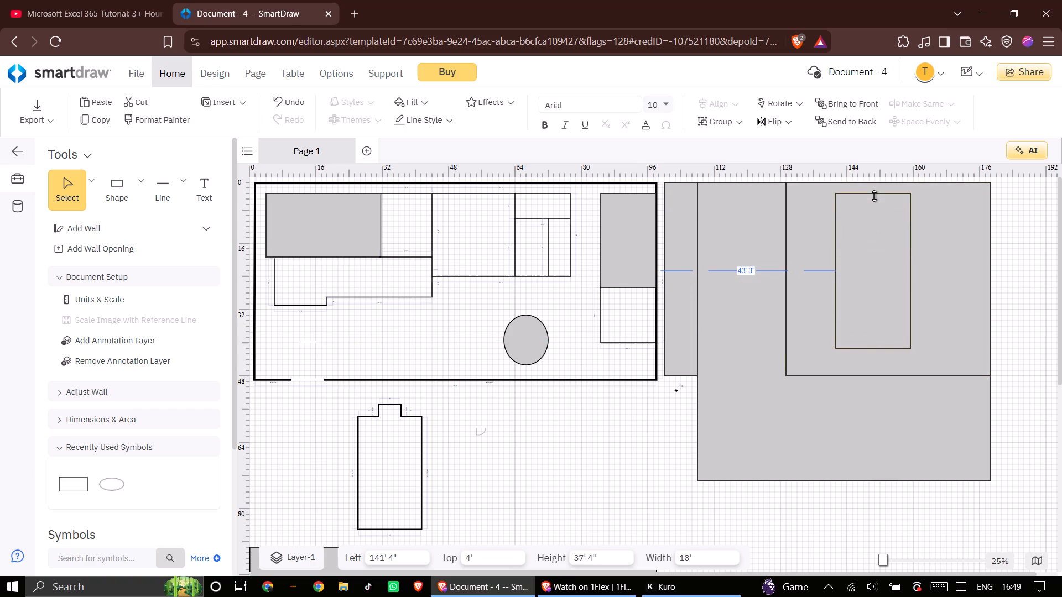
drag(874, 196, 876, 190)
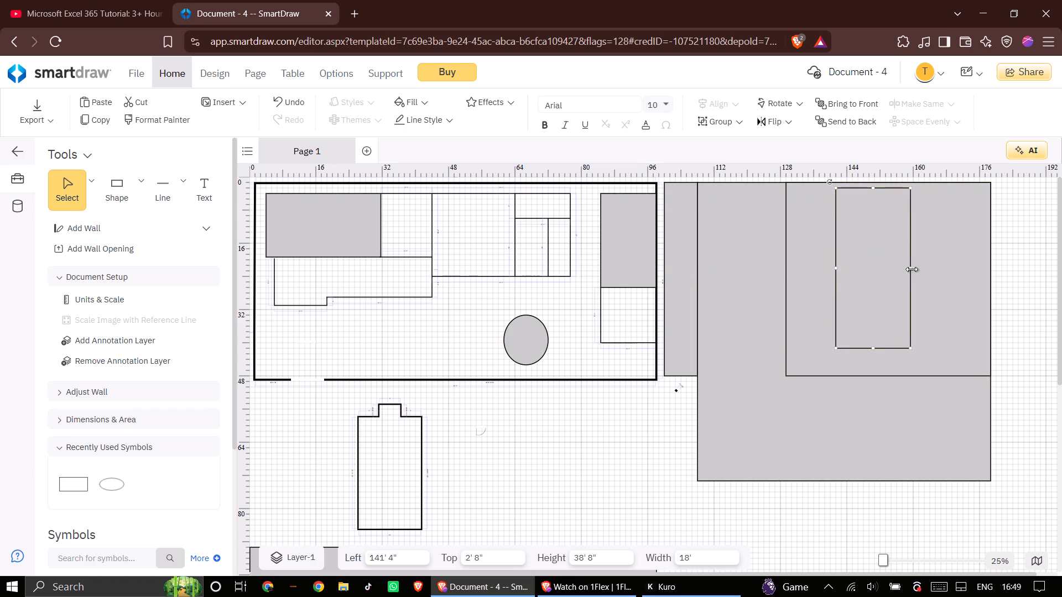
click(912, 270)
drag(911, 268, 980, 255)
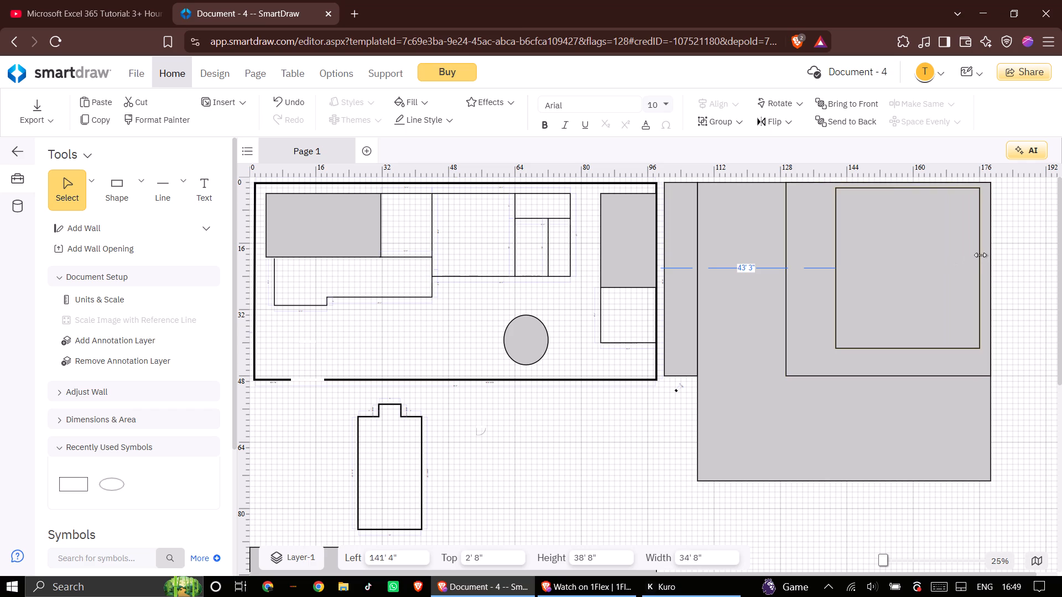
drag(980, 255, 984, 255)
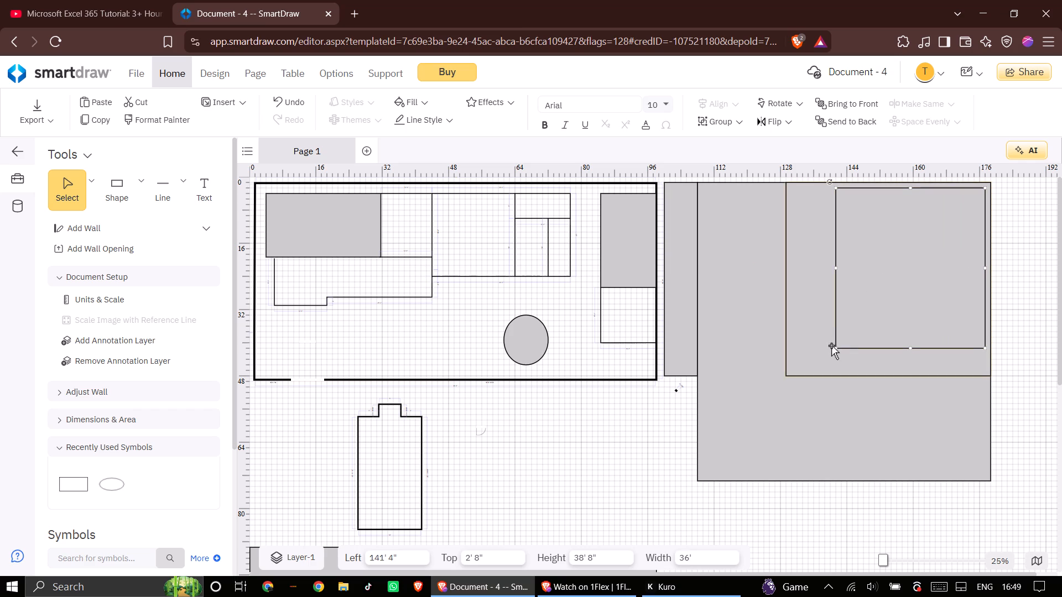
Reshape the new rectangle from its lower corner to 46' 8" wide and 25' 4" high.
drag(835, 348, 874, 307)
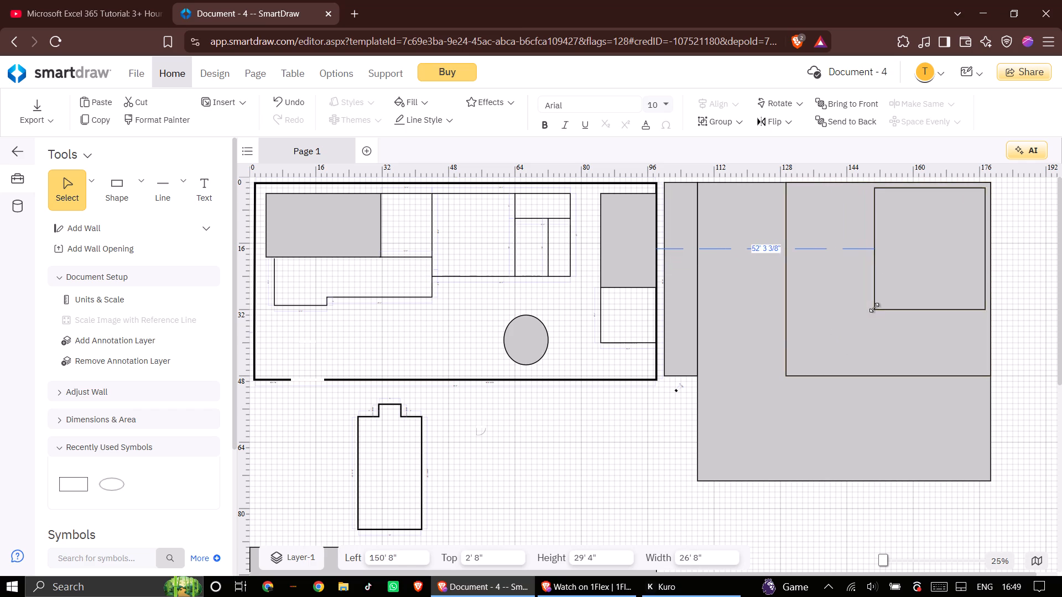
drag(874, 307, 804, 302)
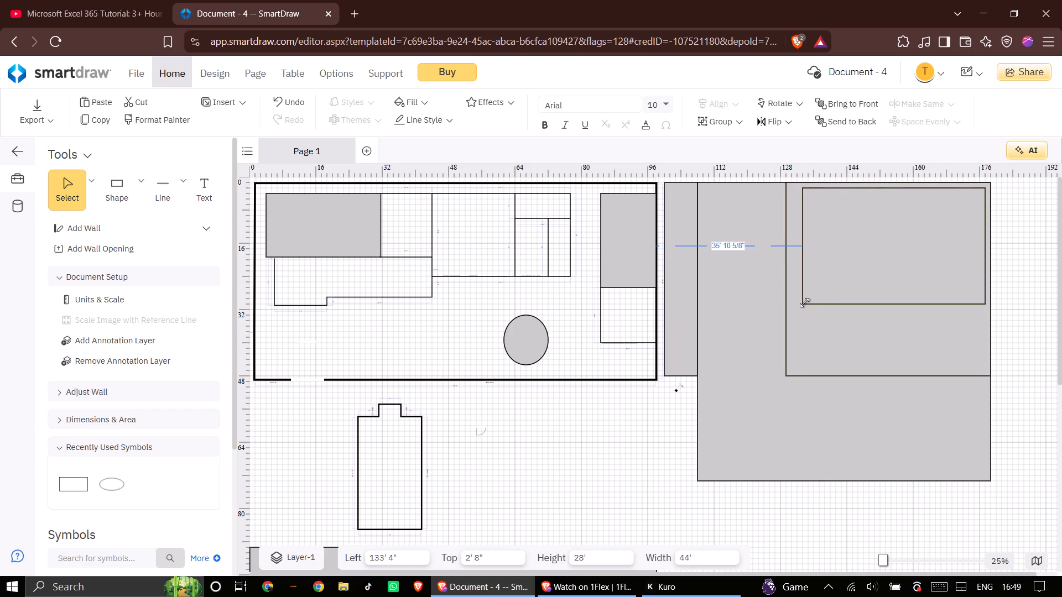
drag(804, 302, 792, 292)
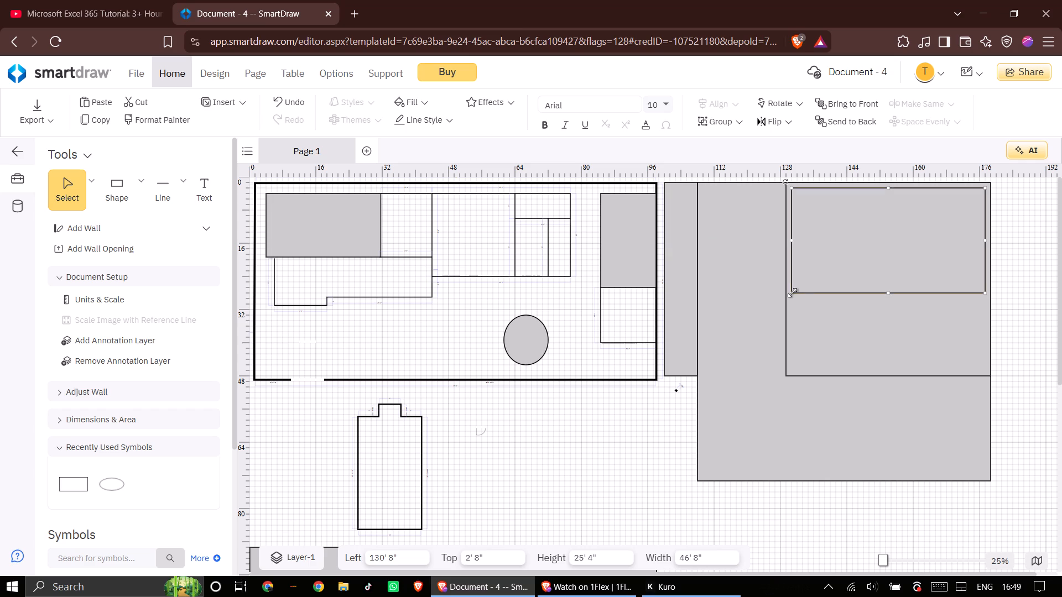
Resize the new rectangle to 25' 4" wide and 28' high, fitted into the corner area's upper-right corner at left 153' 4", top 1' 4".
click(878, 245)
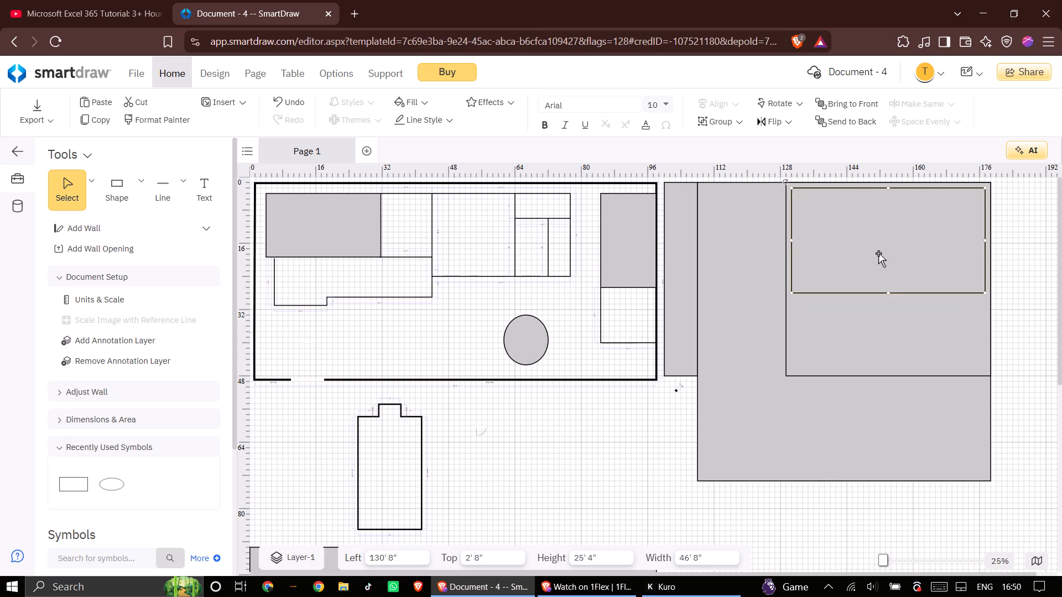
drag(793, 294, 799, 290)
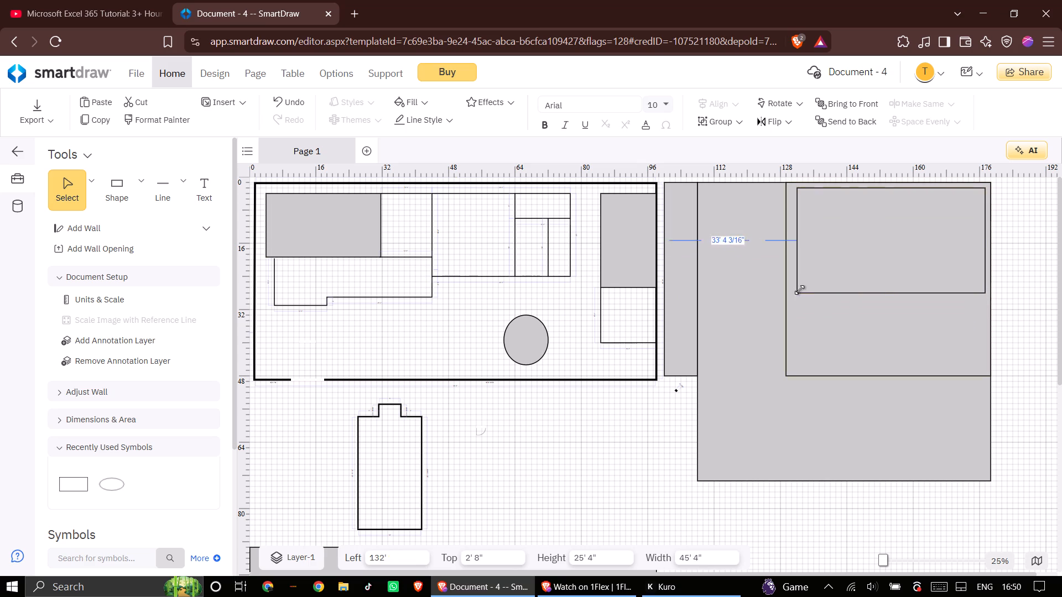
drag(799, 290, 876, 302)
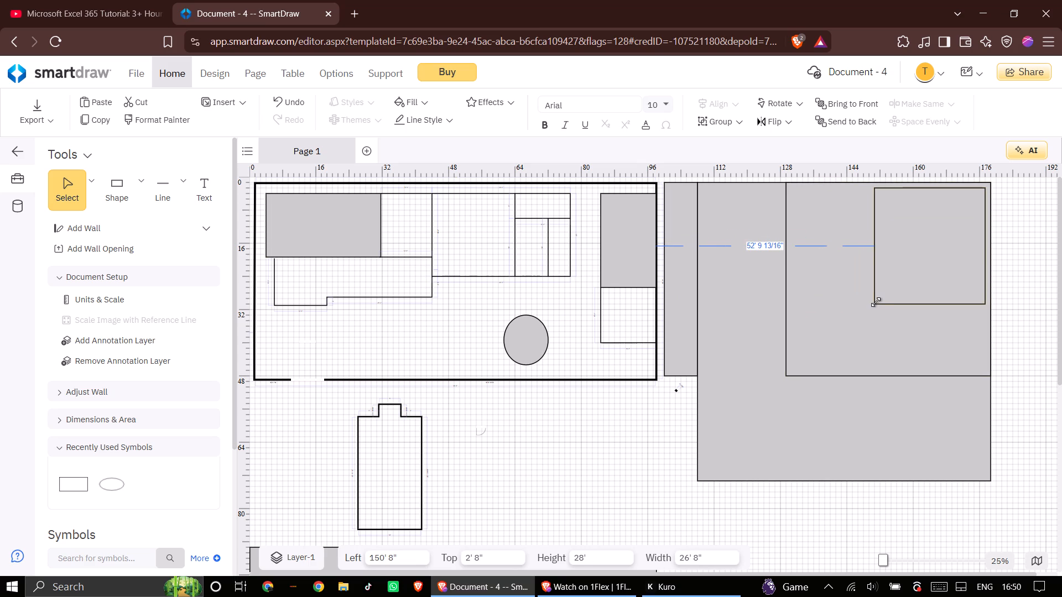
drag(876, 302, 876, 298)
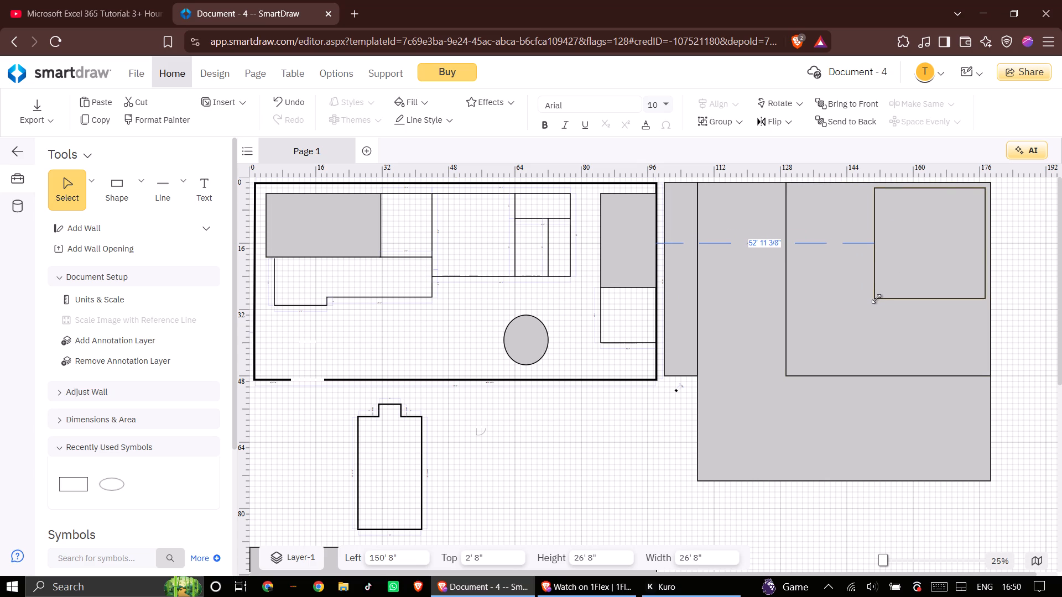
drag(876, 298, 878, 301)
click(914, 267)
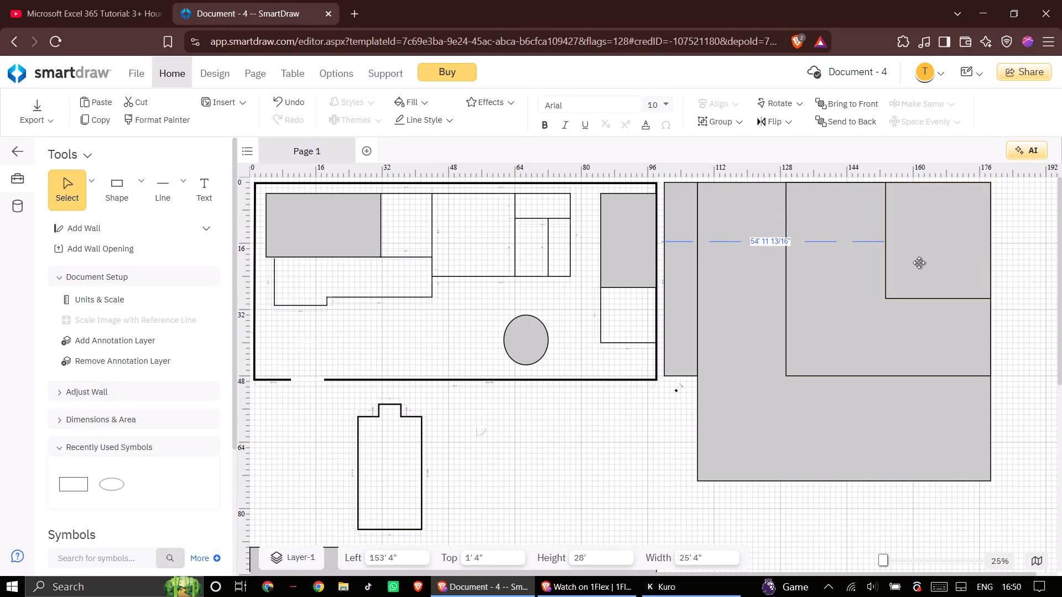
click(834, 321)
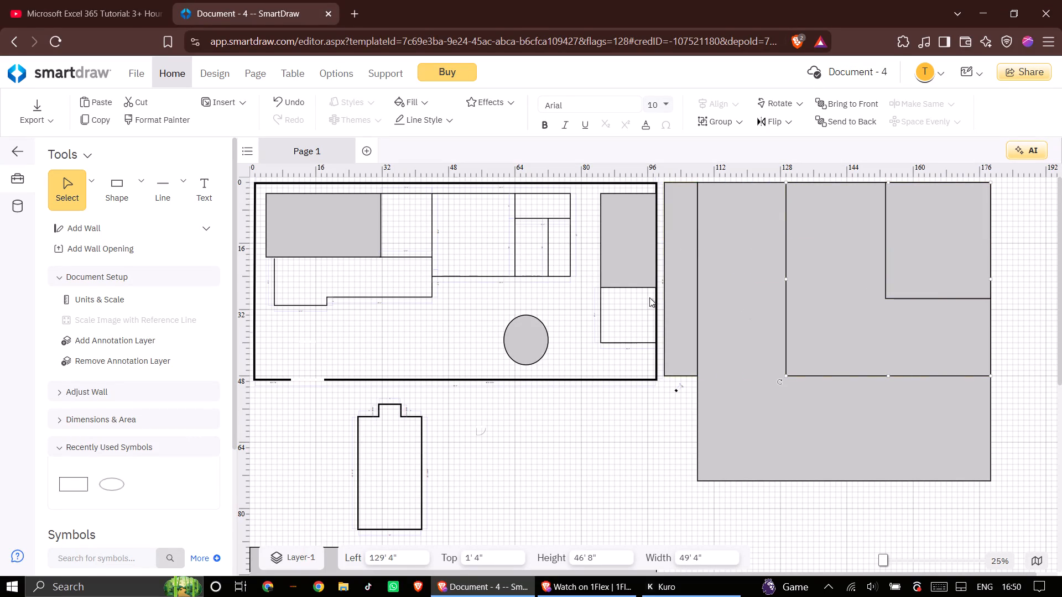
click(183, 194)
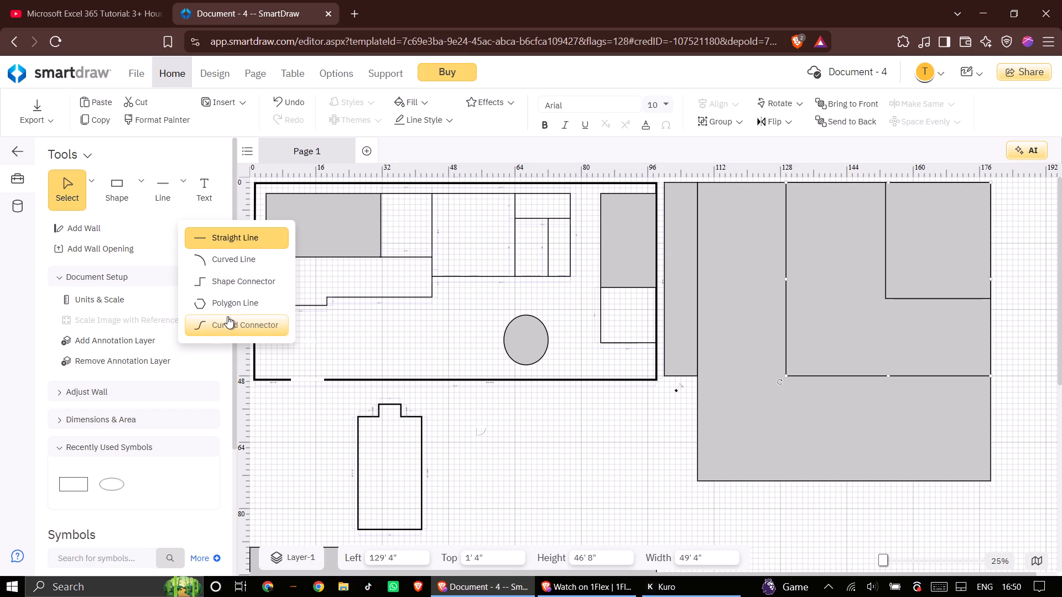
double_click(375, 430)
Rotate the alcove building outline nearly a quarter turn counter-clockwise so its alcove faces left, and shift its lower-left corner slightly outward.
double_click(380, 411)
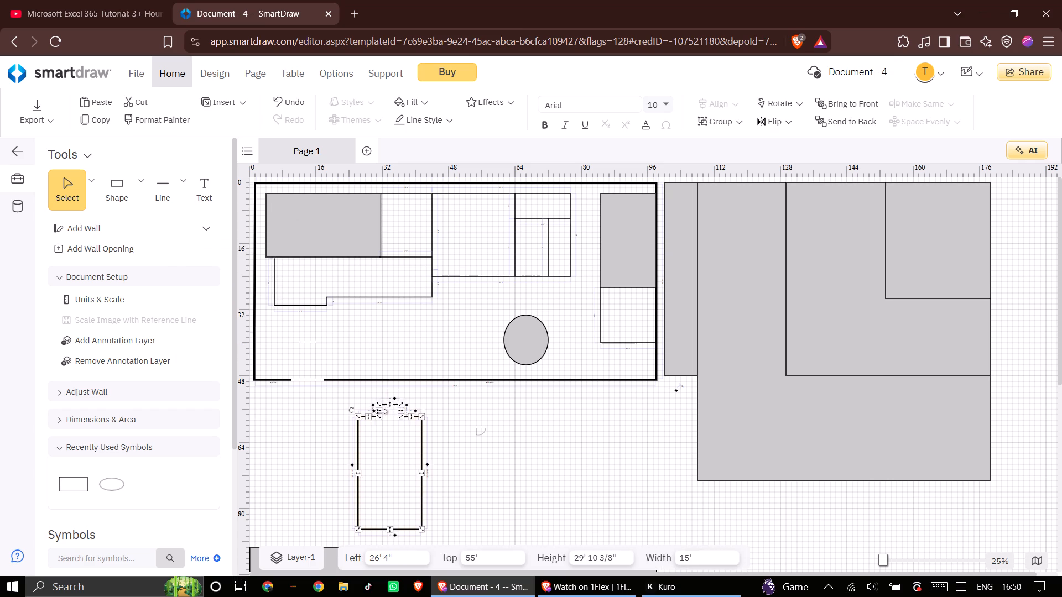
drag(349, 411, 298, 523)
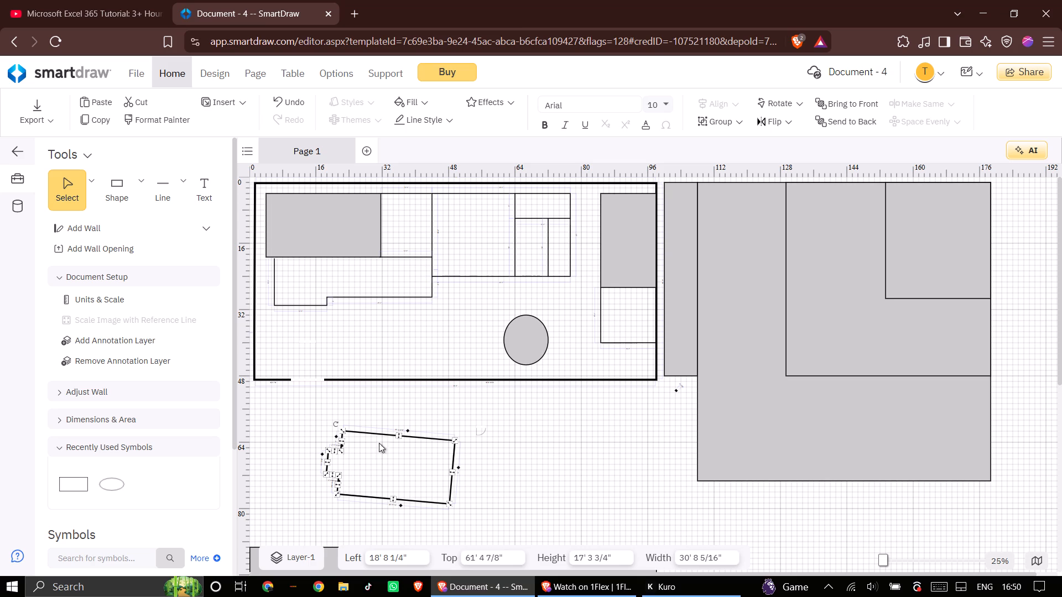
click(335, 495)
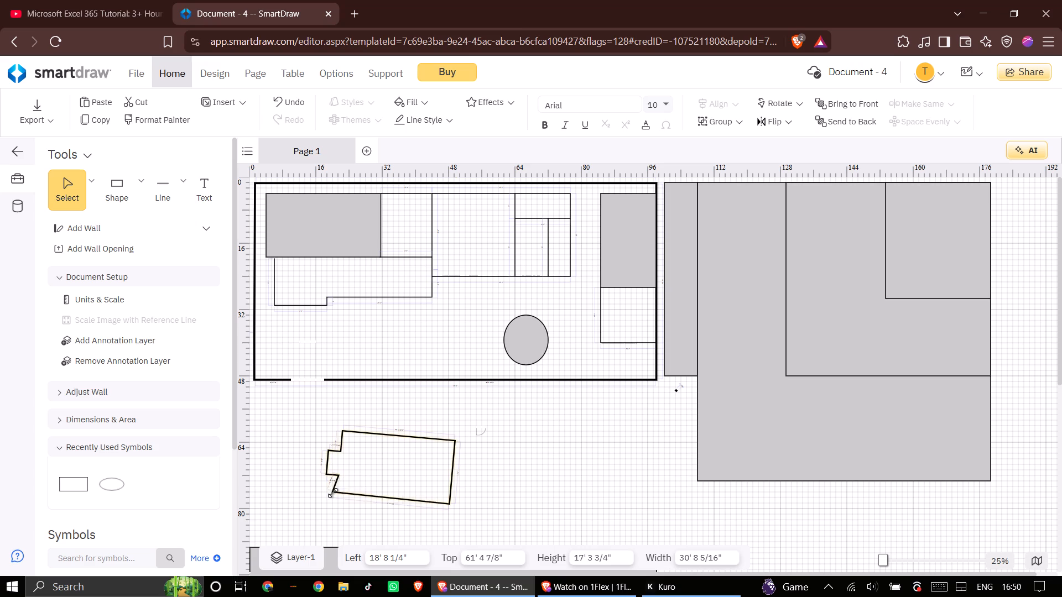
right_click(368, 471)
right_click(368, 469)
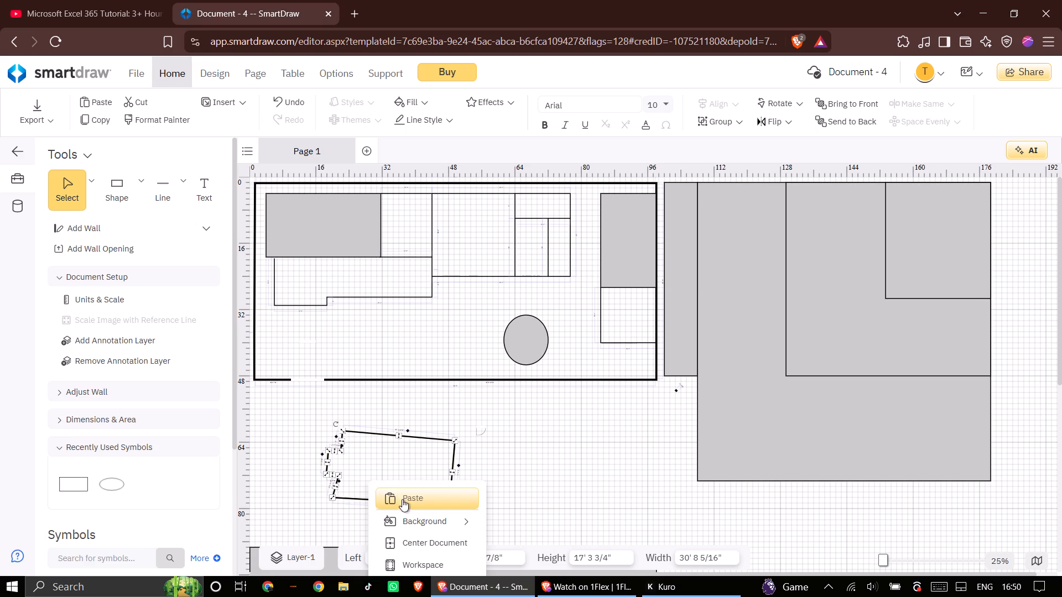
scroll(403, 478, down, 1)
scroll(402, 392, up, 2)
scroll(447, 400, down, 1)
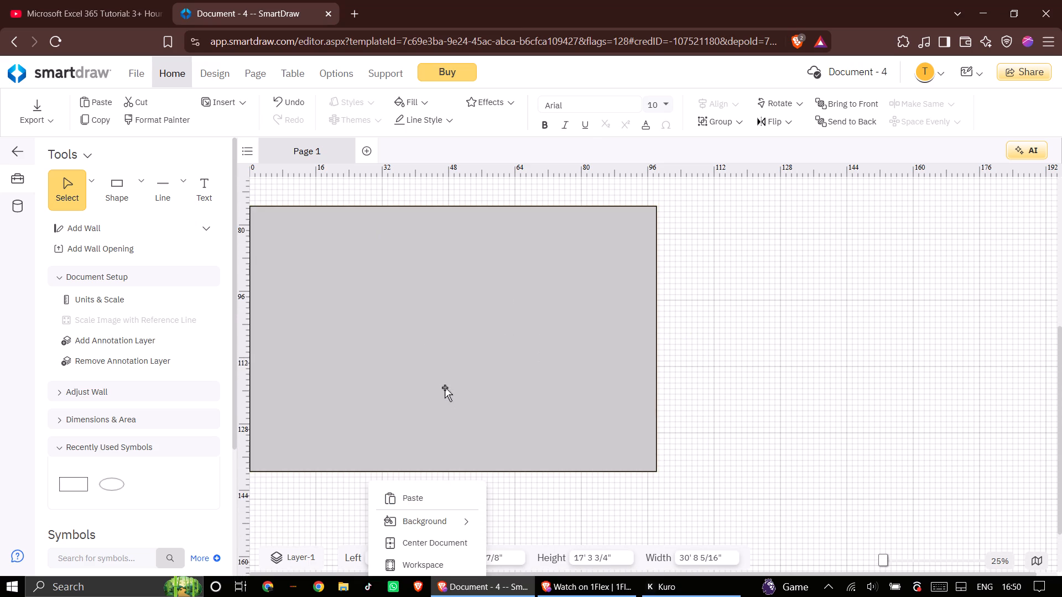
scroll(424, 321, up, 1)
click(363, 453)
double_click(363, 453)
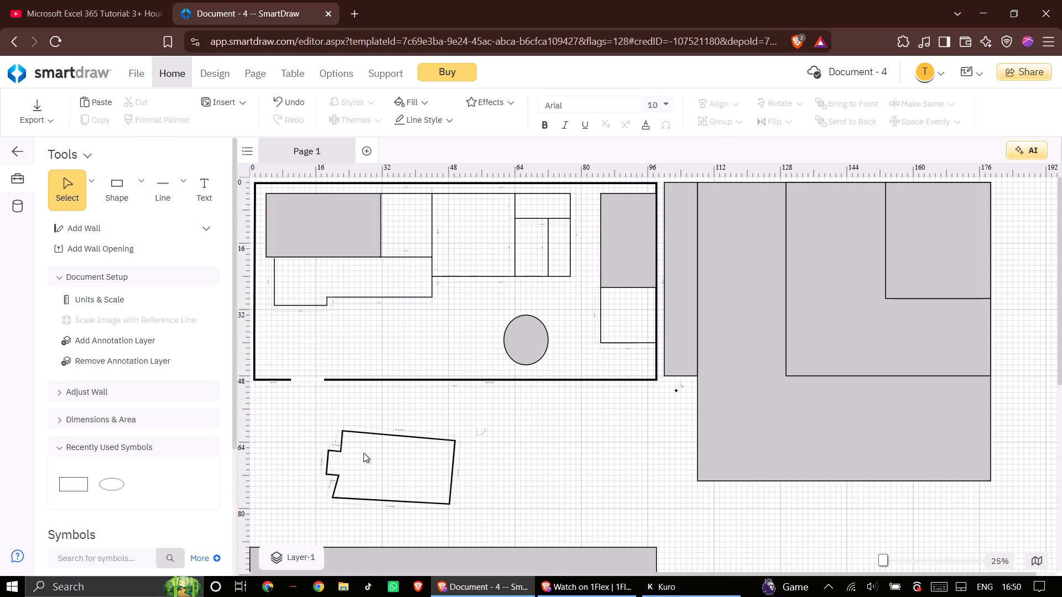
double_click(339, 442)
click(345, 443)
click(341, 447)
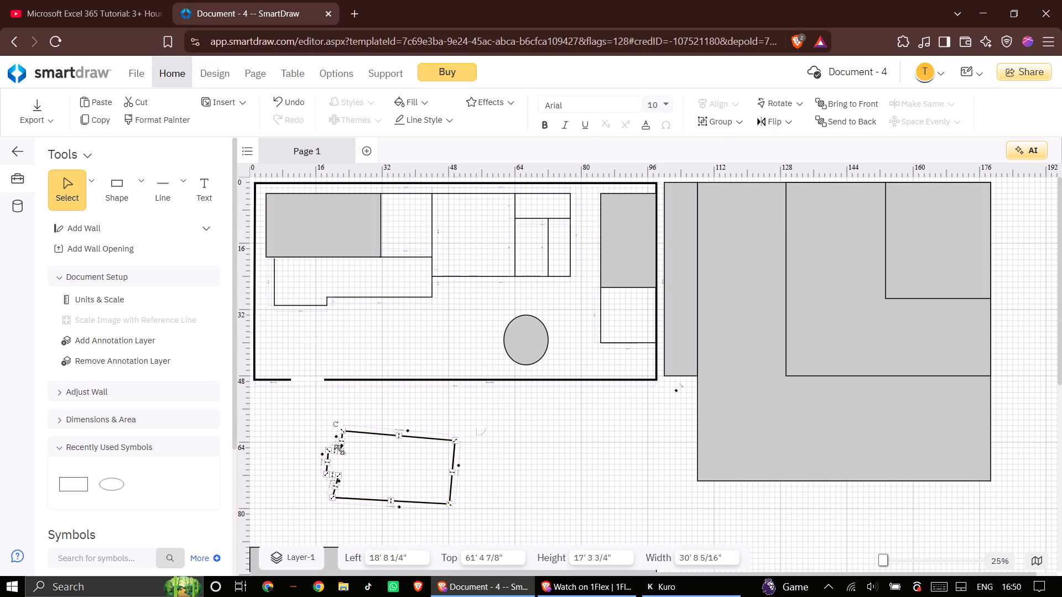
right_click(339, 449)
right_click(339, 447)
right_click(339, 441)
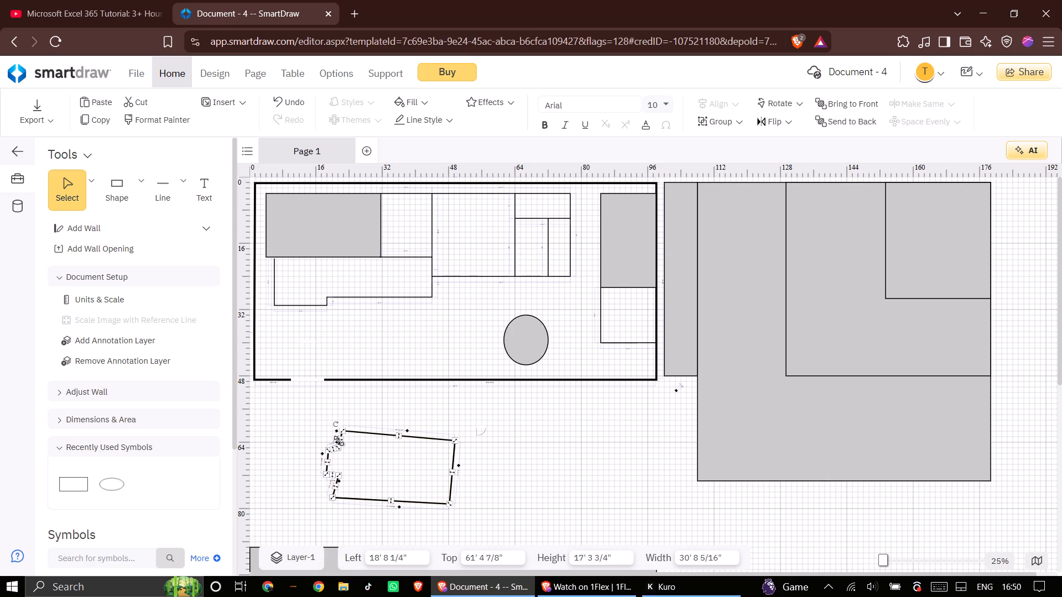
Cut the rotated alcove building outline below the floor plan out of the drawing.
right_click(339, 441)
click(339, 441)
right_click(339, 435)
right_click(388, 434)
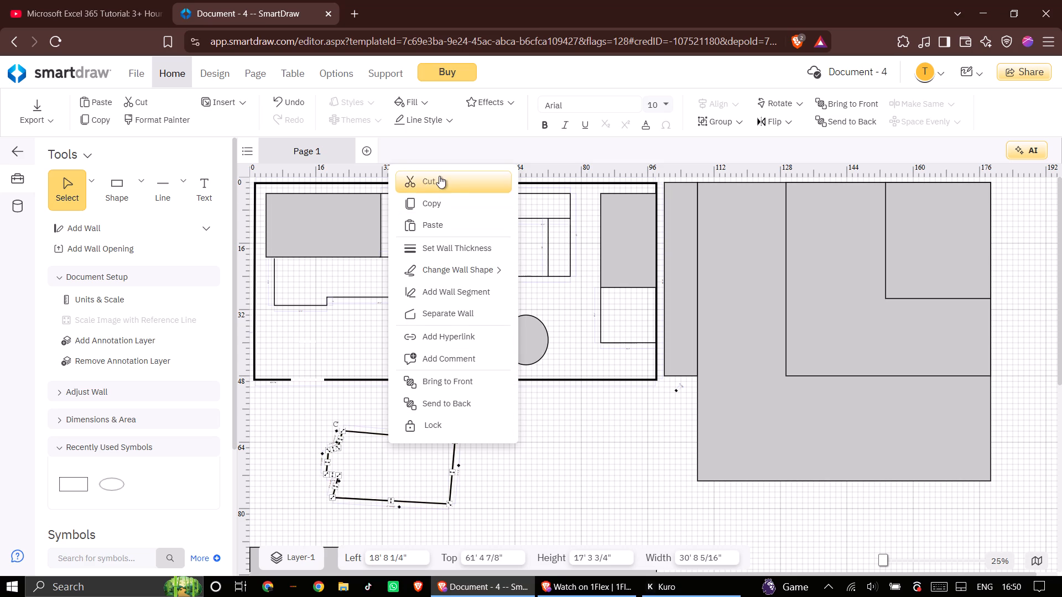
click(439, 176)
Move the 98' by 64' rectangle directly beneath the nested areas, with left at 80' 8" and top at 73' 4".
scroll(472, 373, down, 1)
click(482, 344)
drag(482, 344, 488, 311)
scroll(497, 316, up, 2)
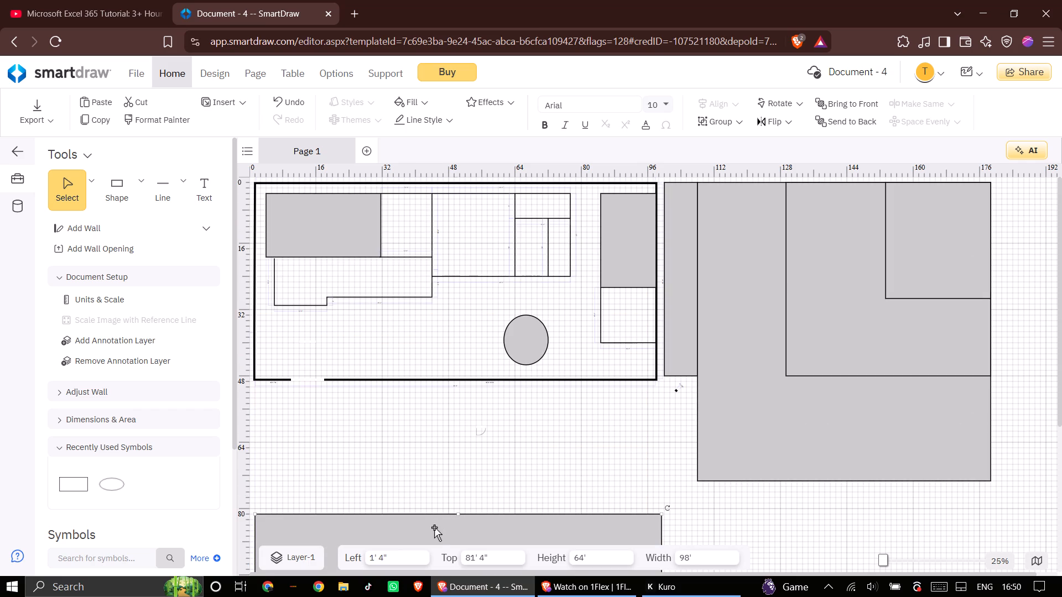
drag(434, 527, 434, 472)
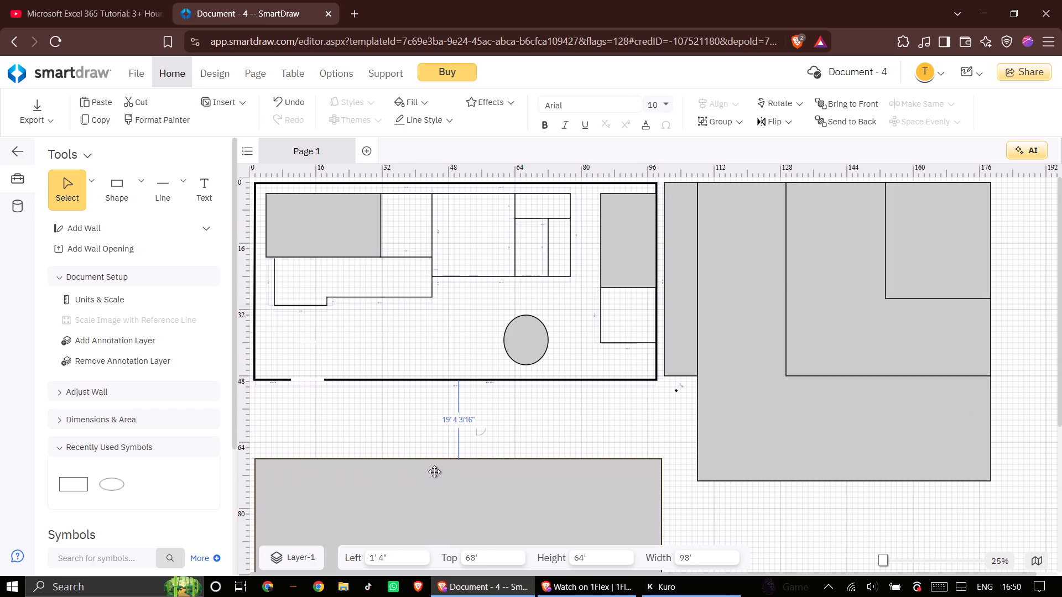
drag(434, 472, 434, 436)
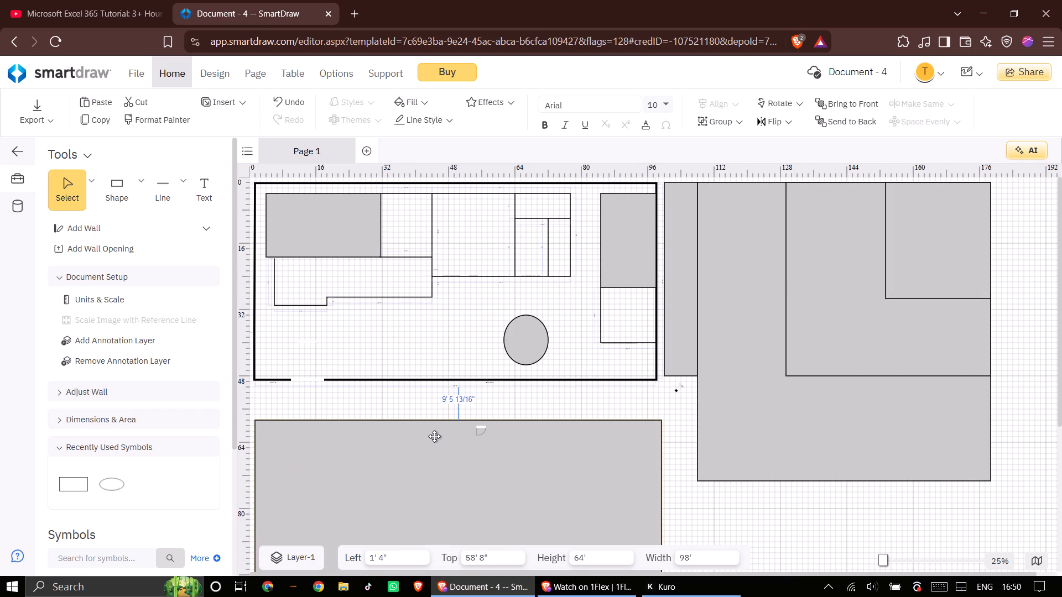
drag(434, 436, 702, 499)
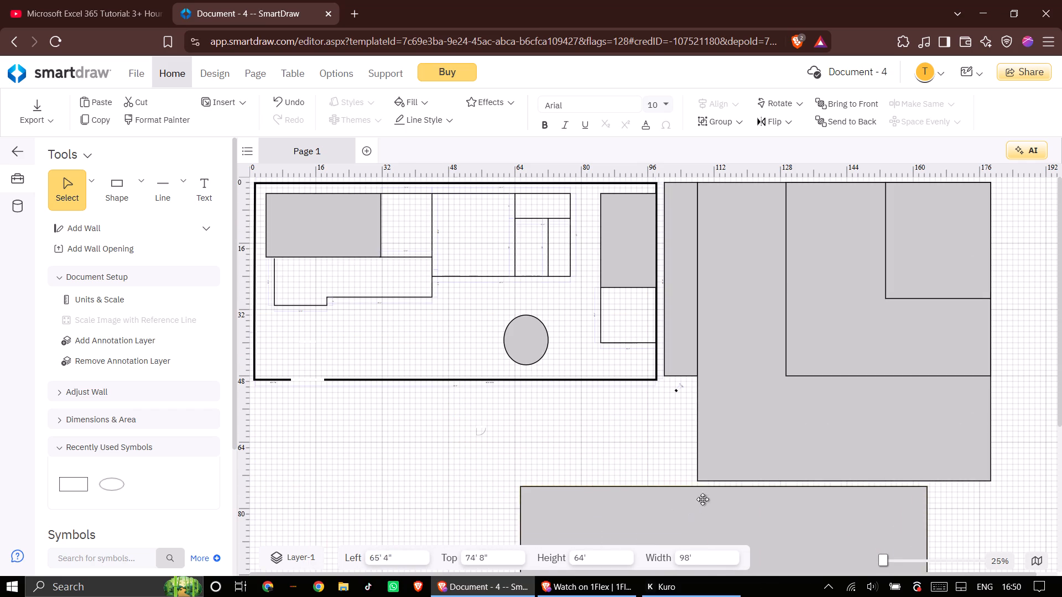
drag(702, 499, 763, 498)
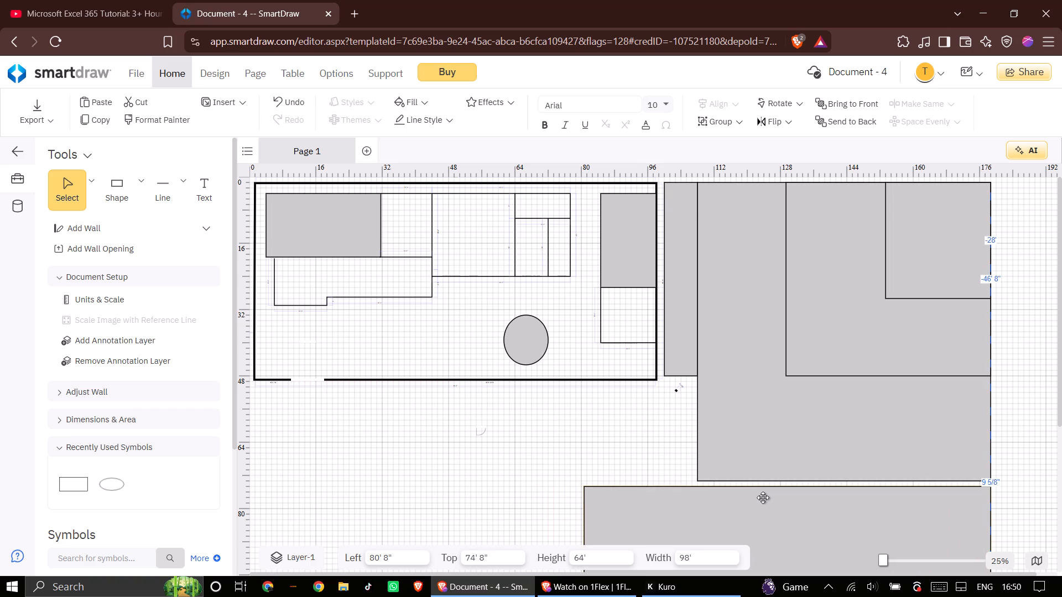
drag(763, 498, 763, 496)
scroll(752, 474, down, 1)
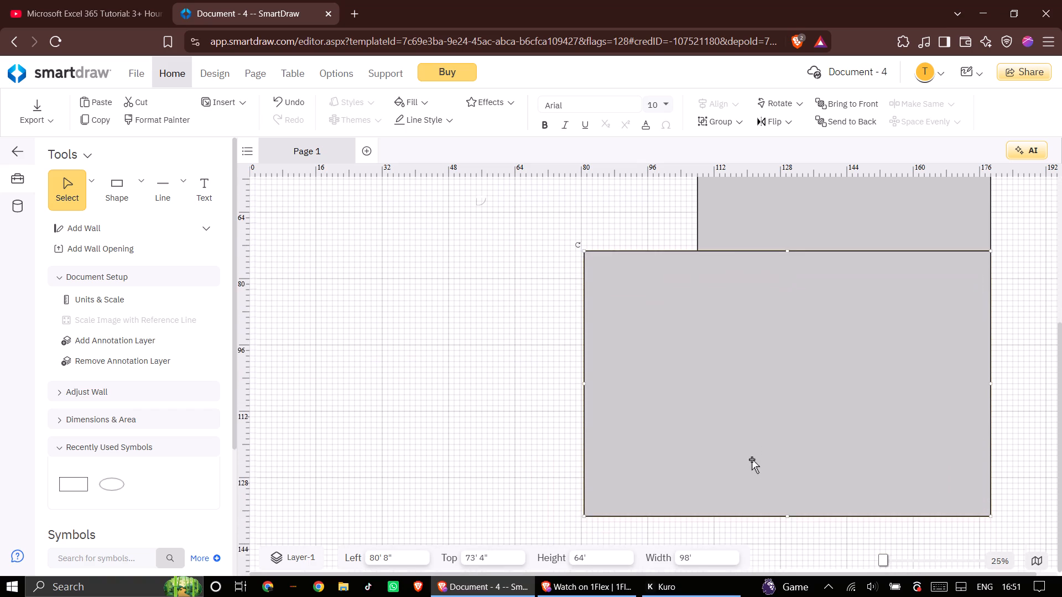
Stretch the narrow strip beside the floor plan to 48' high and widen it towards the outer wall until it meets it.
scroll(752, 459, up, 1)
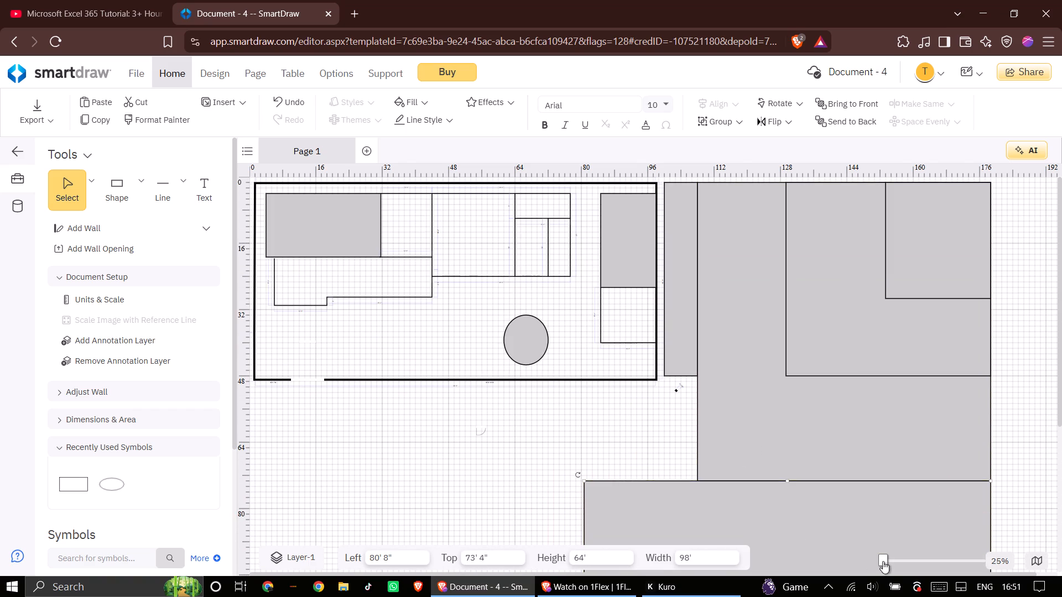
drag(884, 561, 881, 568)
drag(882, 558, 868, 559)
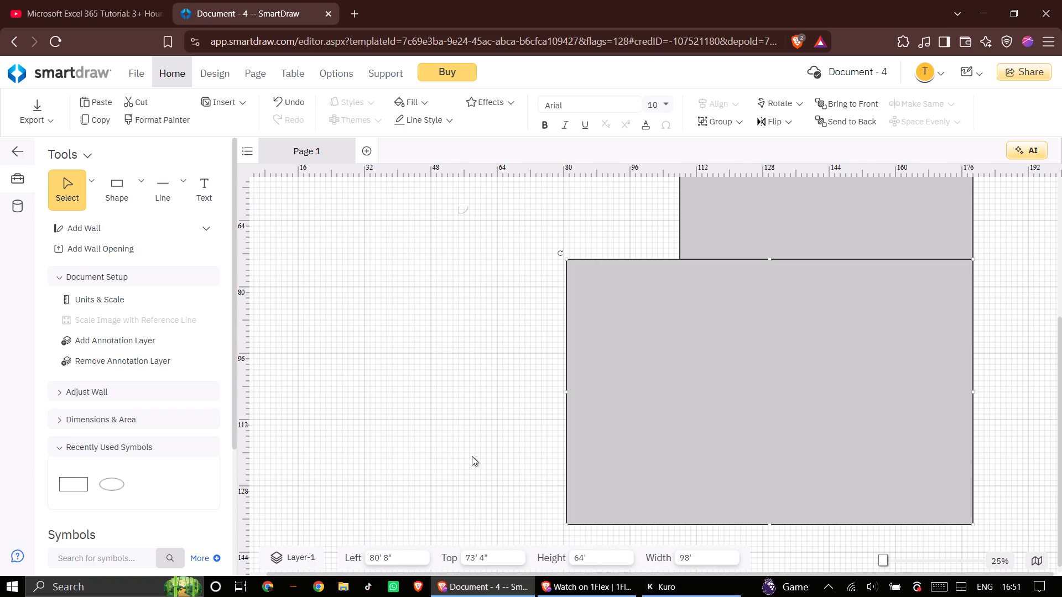
scroll(465, 449, up, 2)
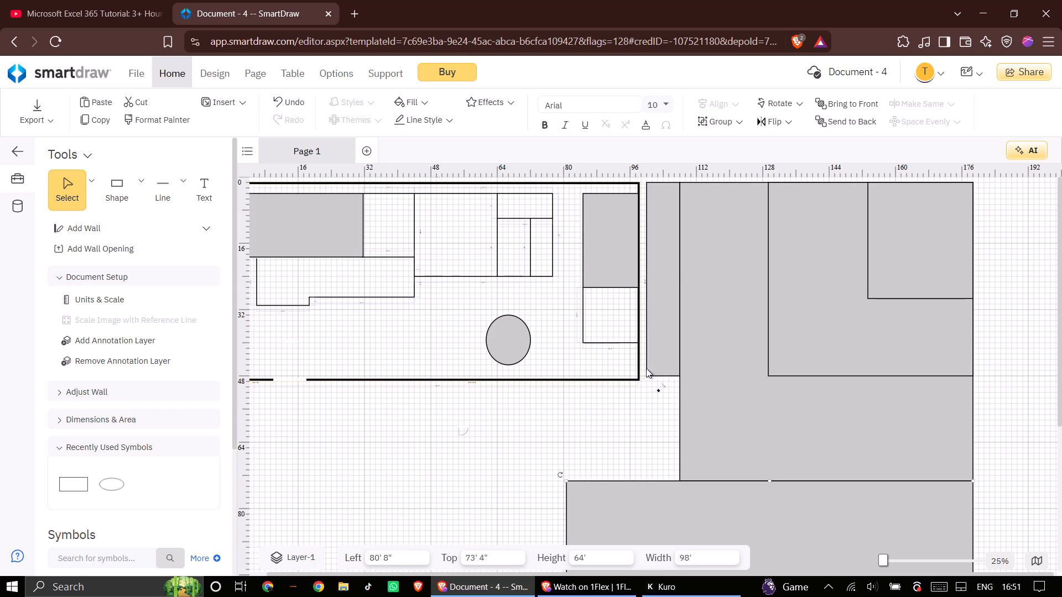
click(665, 354)
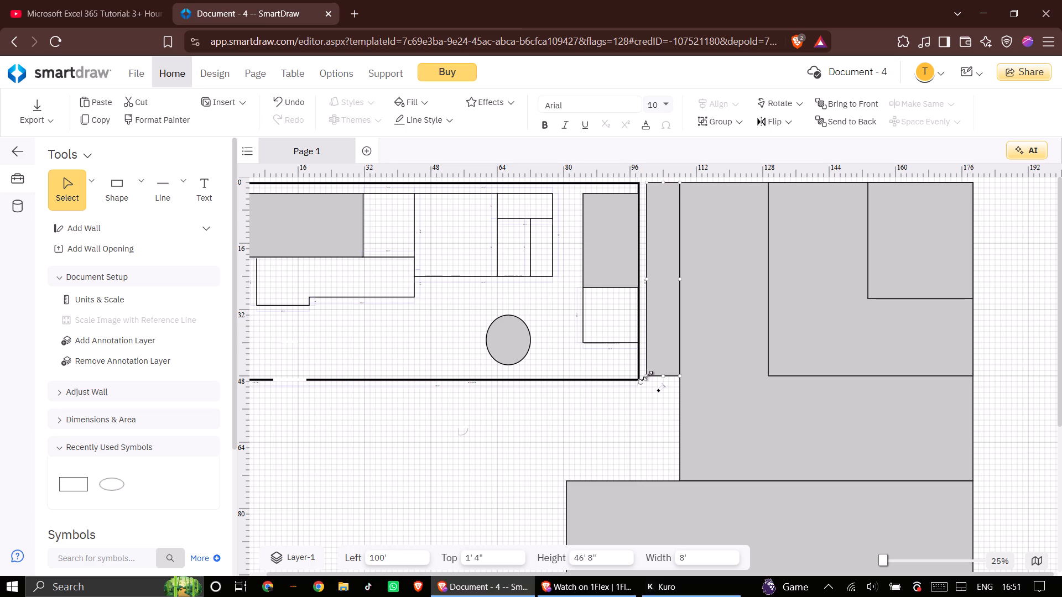
drag(648, 375, 648, 382)
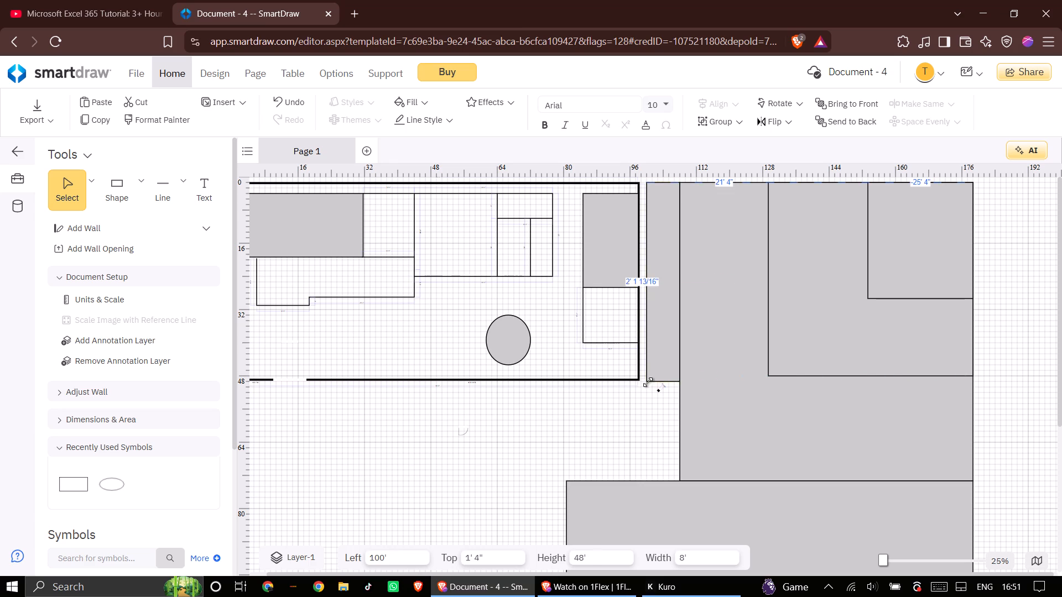
drag(648, 382, 638, 380)
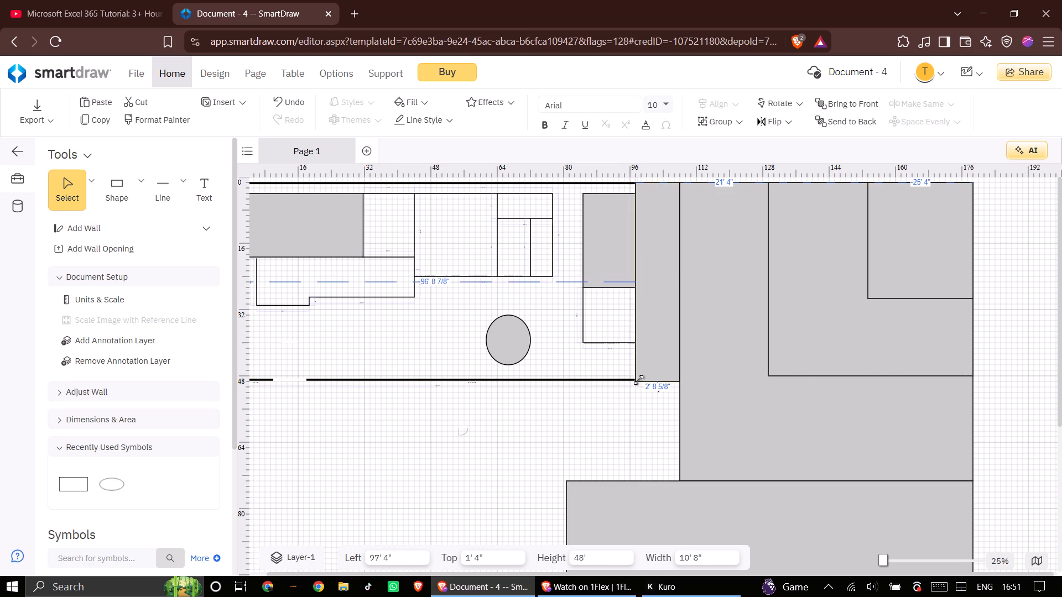
drag(638, 380, 638, 384)
drag(638, 384, 641, 384)
click(478, 417)
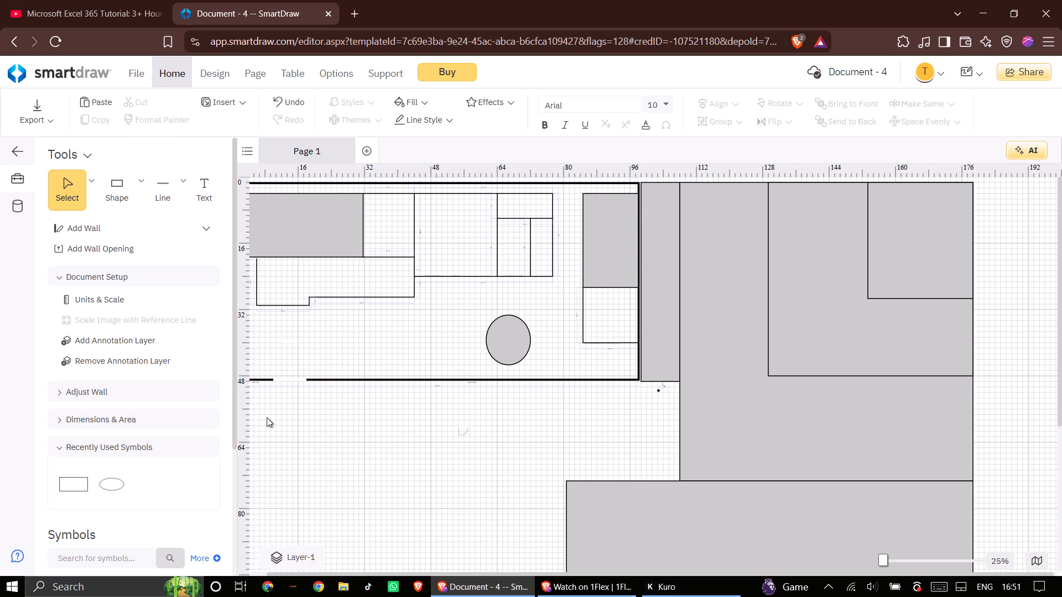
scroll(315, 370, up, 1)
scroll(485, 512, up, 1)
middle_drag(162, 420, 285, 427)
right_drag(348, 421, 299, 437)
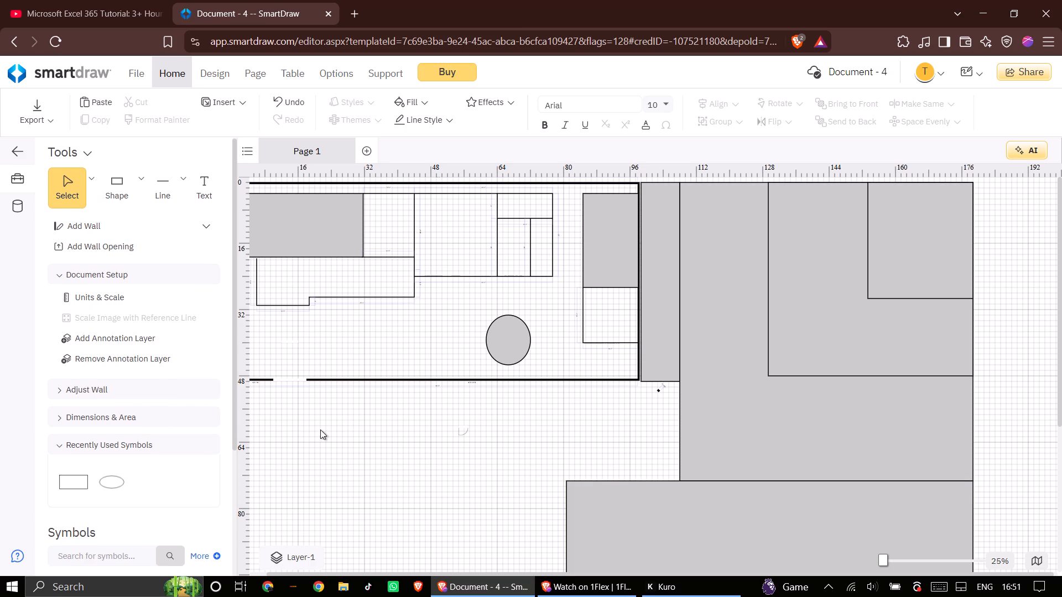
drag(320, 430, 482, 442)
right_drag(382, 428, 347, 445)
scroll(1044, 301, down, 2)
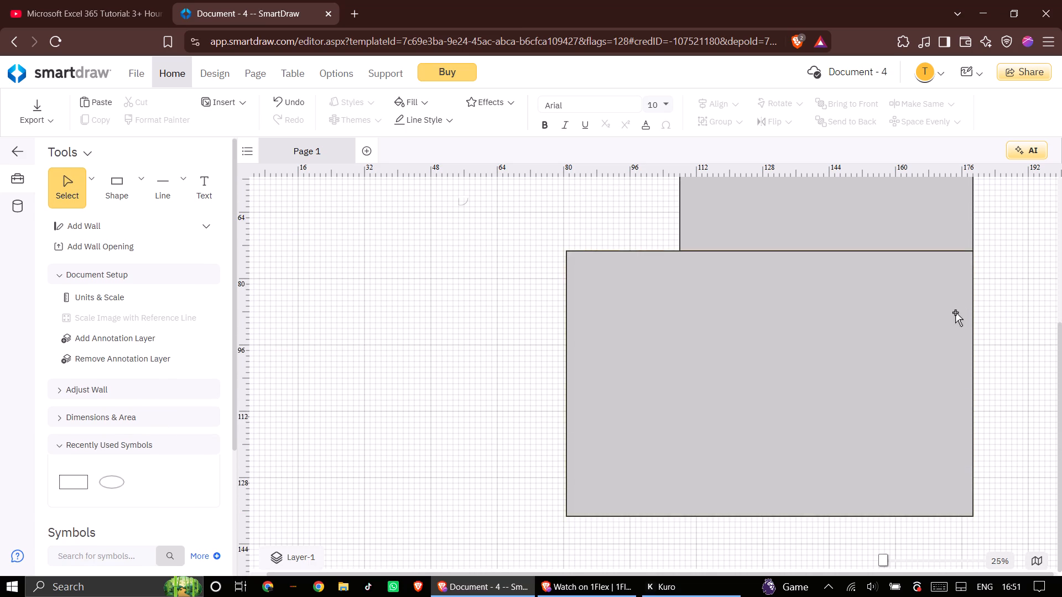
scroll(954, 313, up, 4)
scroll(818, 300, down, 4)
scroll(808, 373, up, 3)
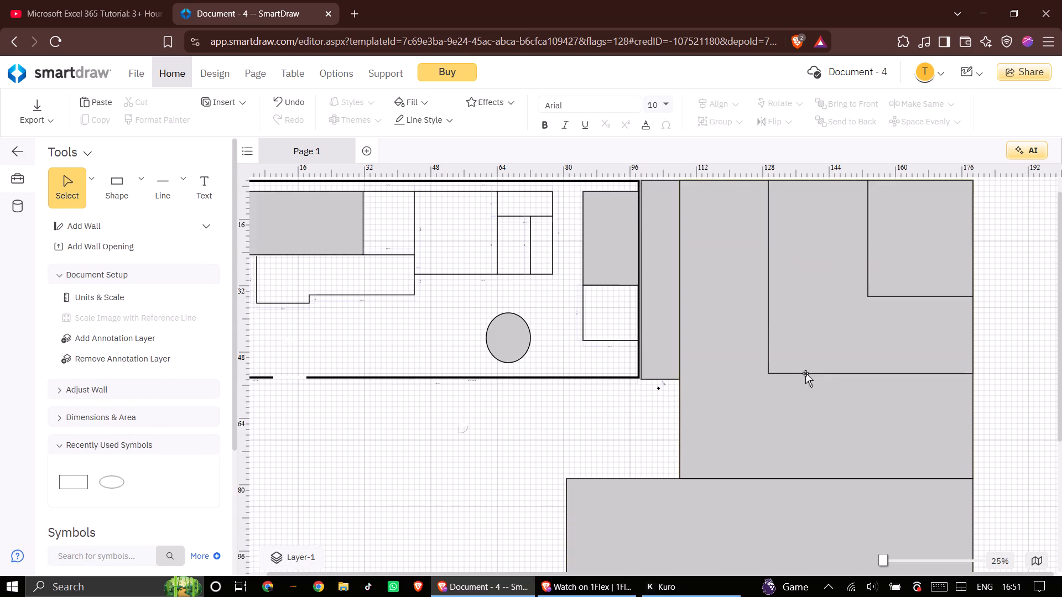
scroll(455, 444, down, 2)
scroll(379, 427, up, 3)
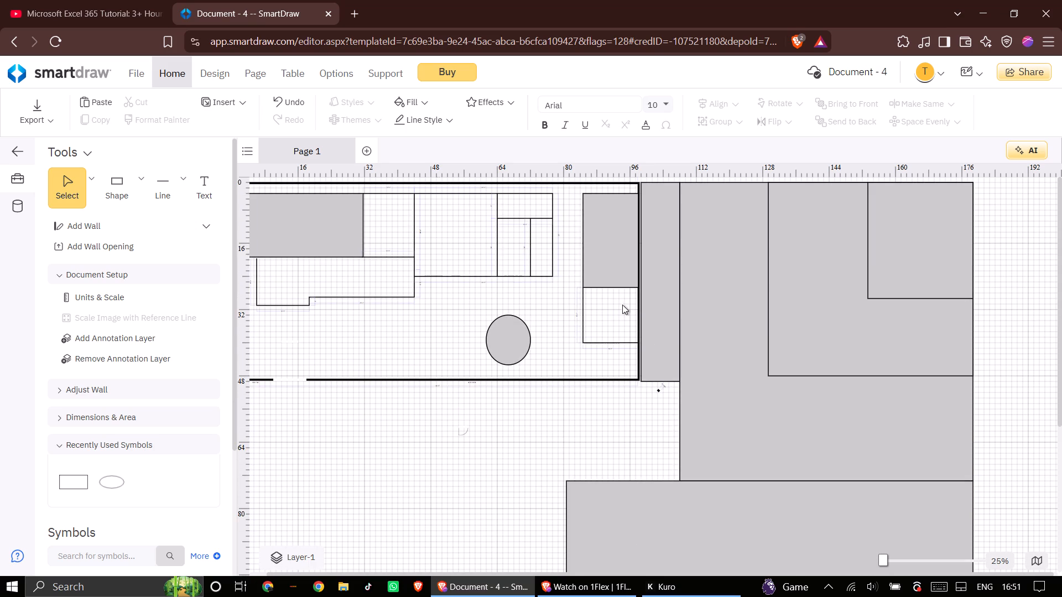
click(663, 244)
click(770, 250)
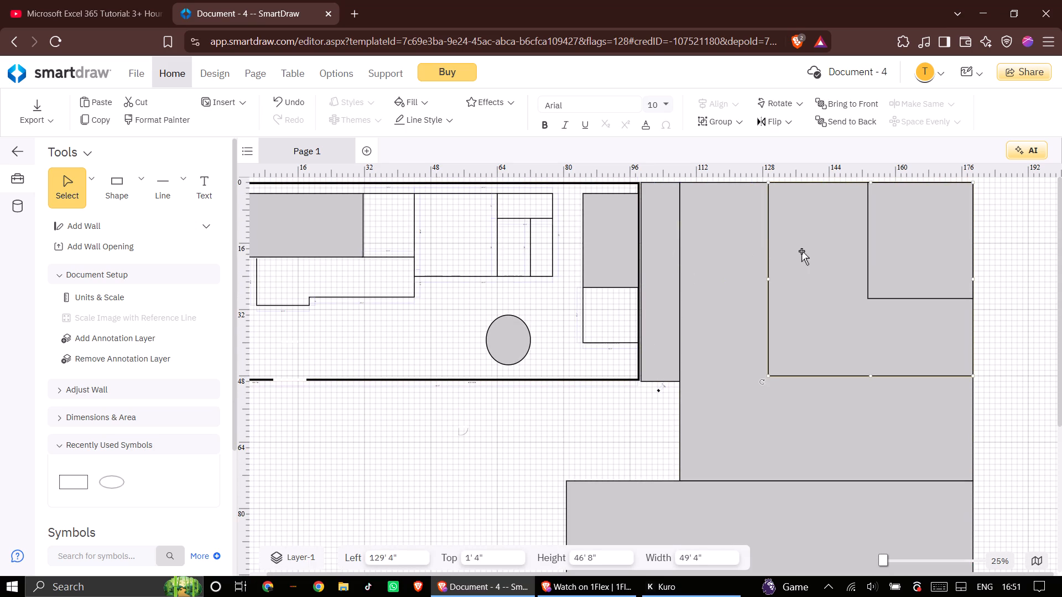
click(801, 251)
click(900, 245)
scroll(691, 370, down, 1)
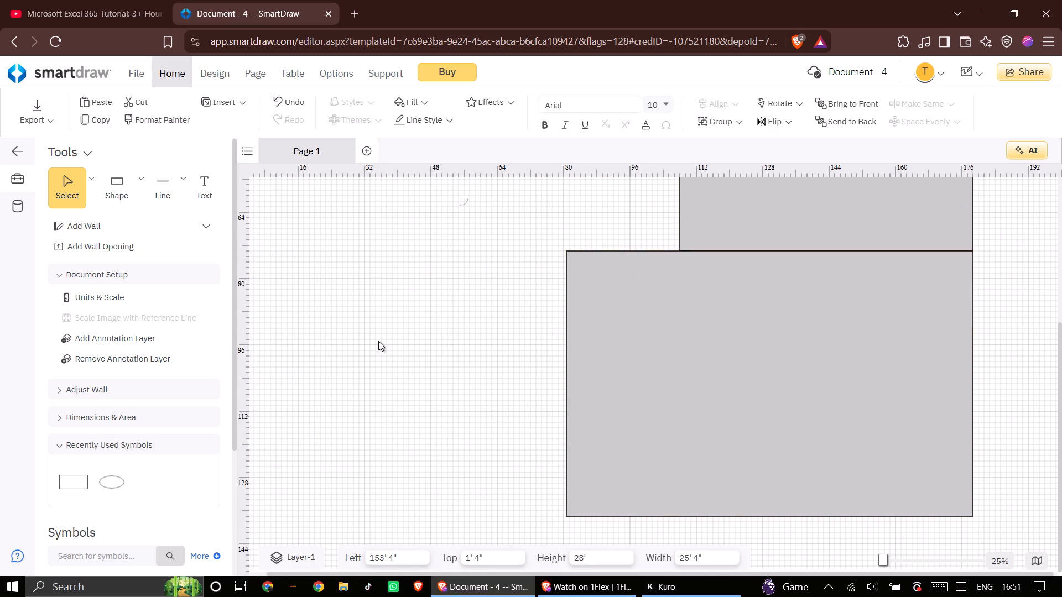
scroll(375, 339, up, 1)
Add a rectangle below the floor plan at left 11' 4", top 61' 4", and stretch it to 42' wide and 28' high.
click(103, 189)
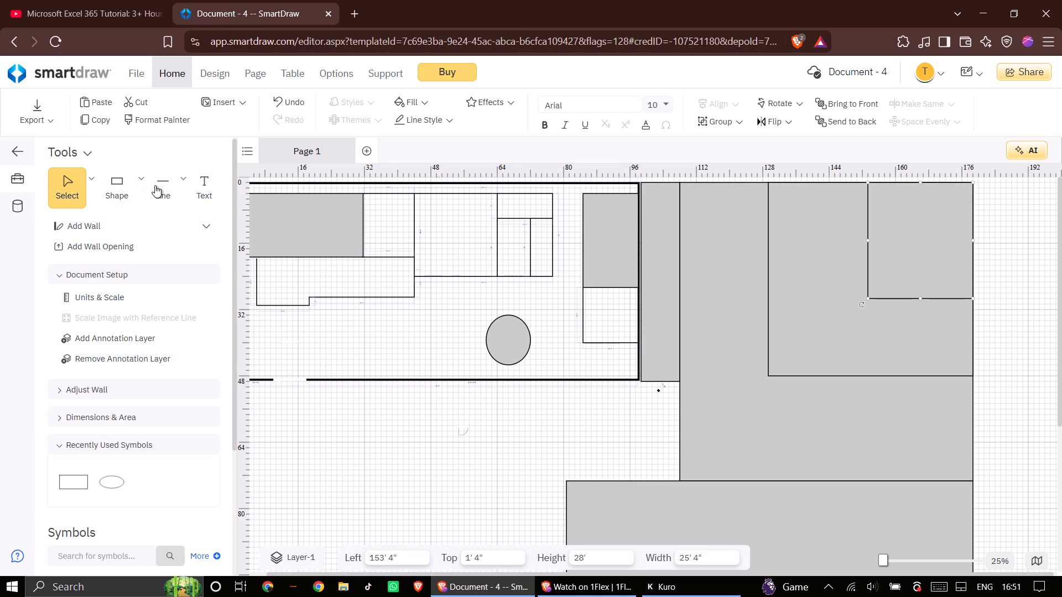
click(127, 188)
click(136, 188)
click(149, 237)
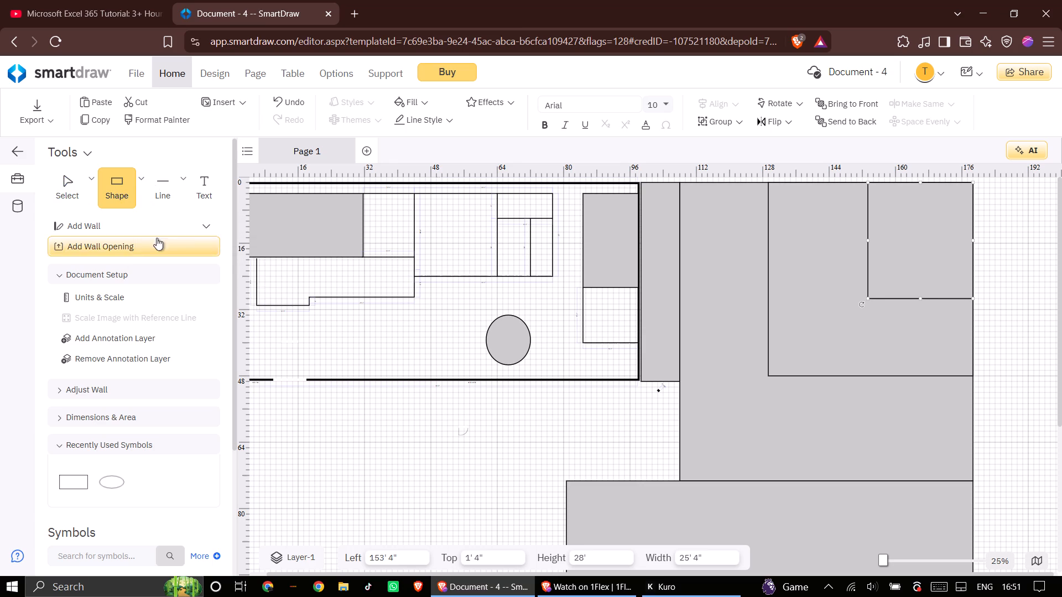
click(292, 438)
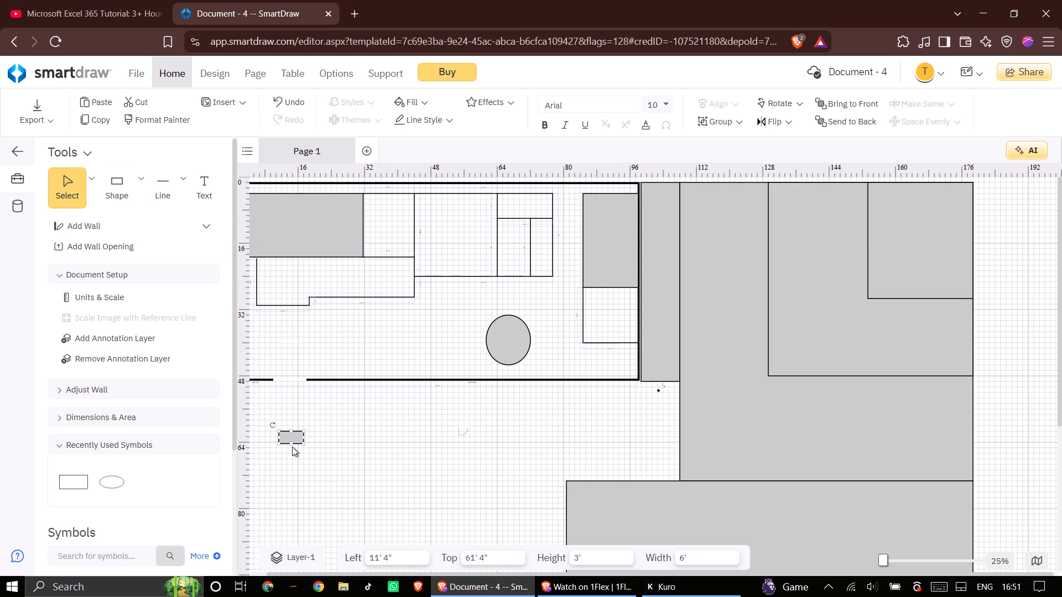
drag(292, 443, 286, 547)
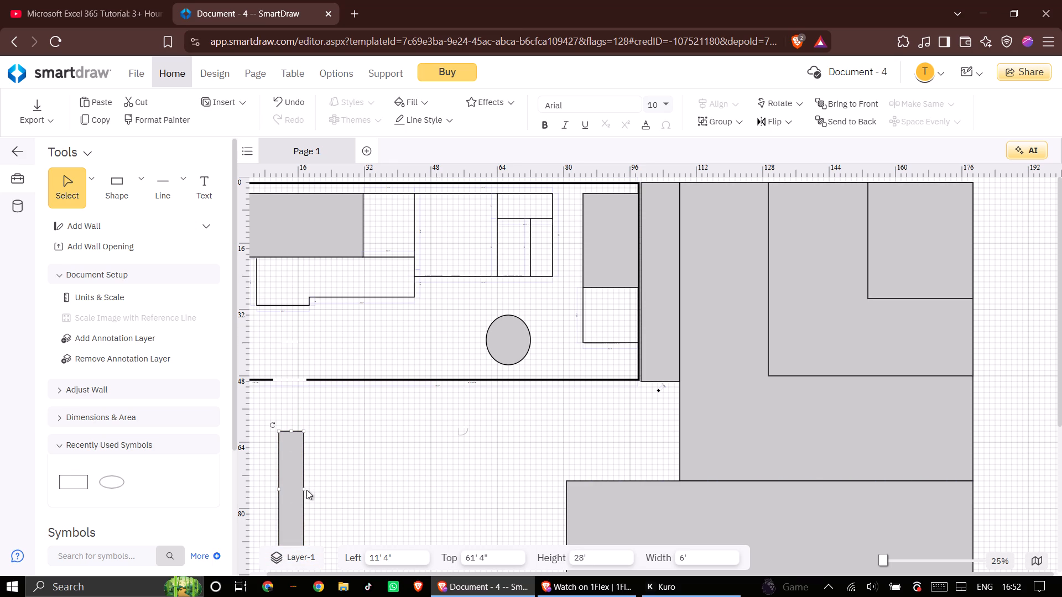
drag(305, 489, 451, 483)
Move the 42' by 28' rectangle below the floor plan to left 6', top 109' 4", level with the large rectangle's lower edge.
scroll(445, 448, down, 1)
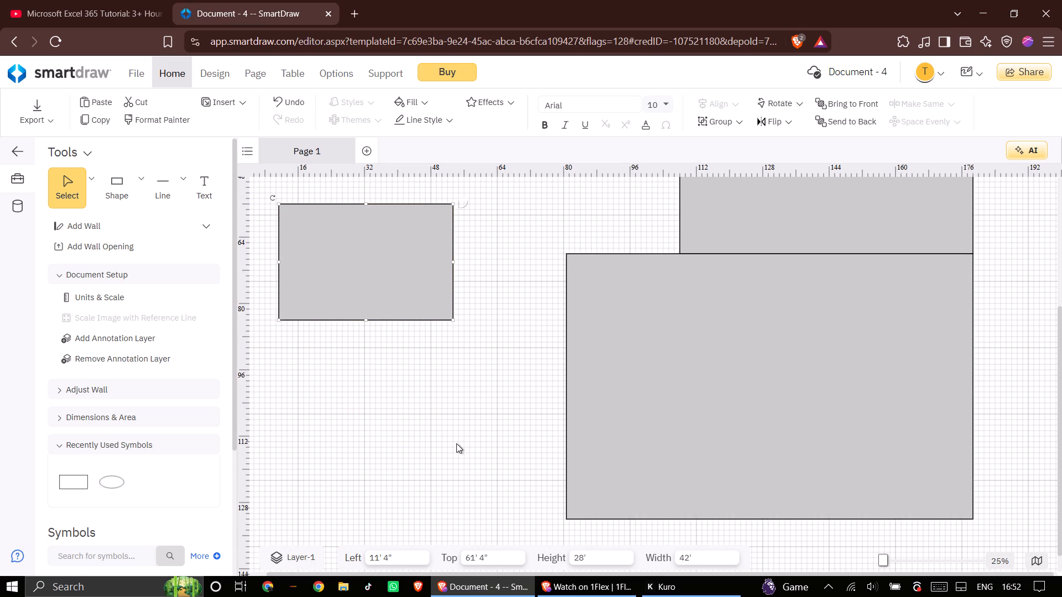
drag(386, 284, 362, 428)
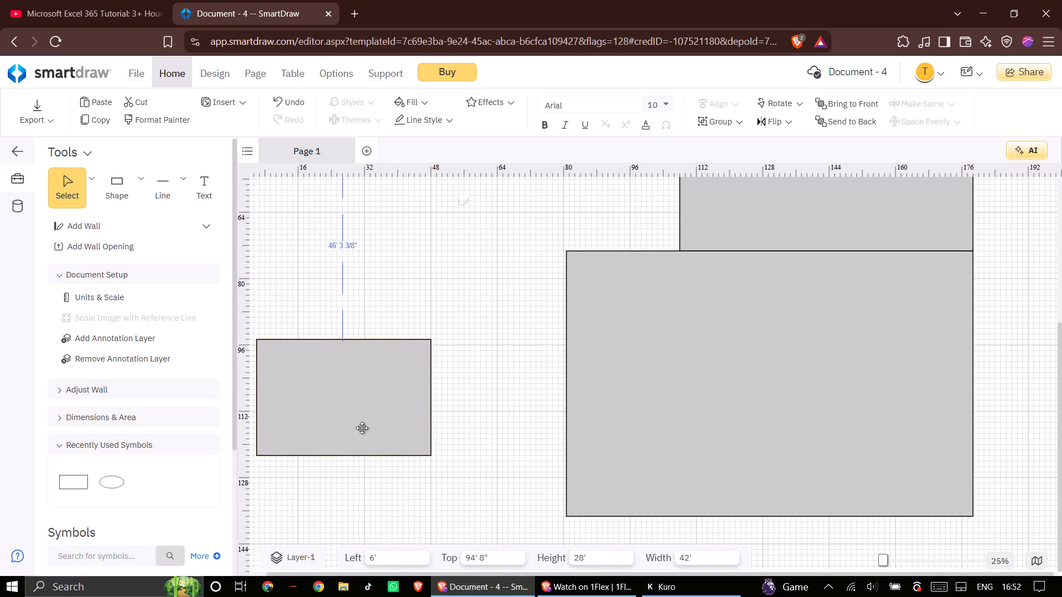
drag(362, 428, 372, 484)
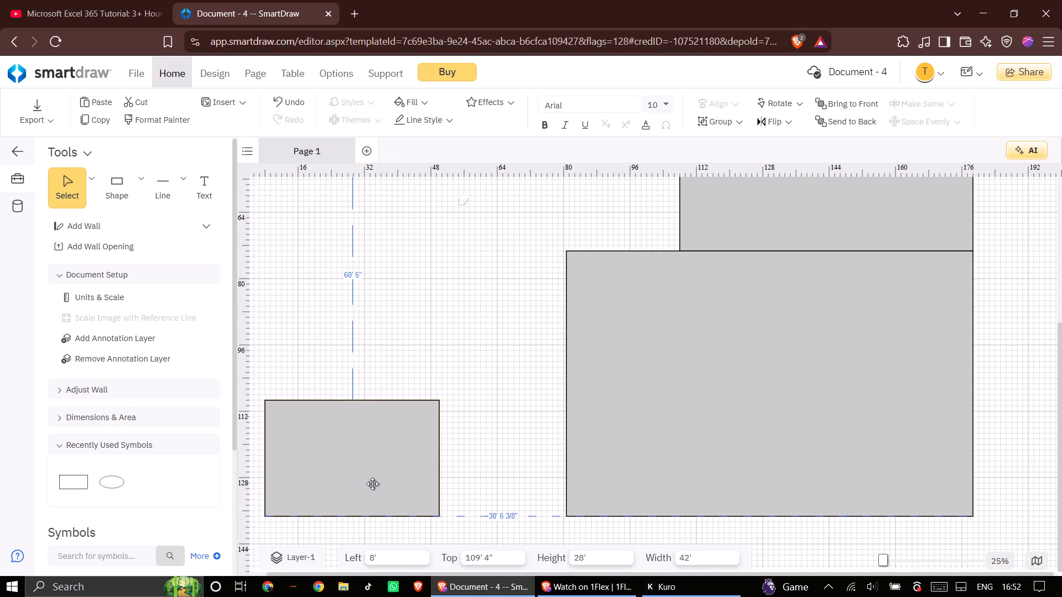
drag(372, 484, 371, 470)
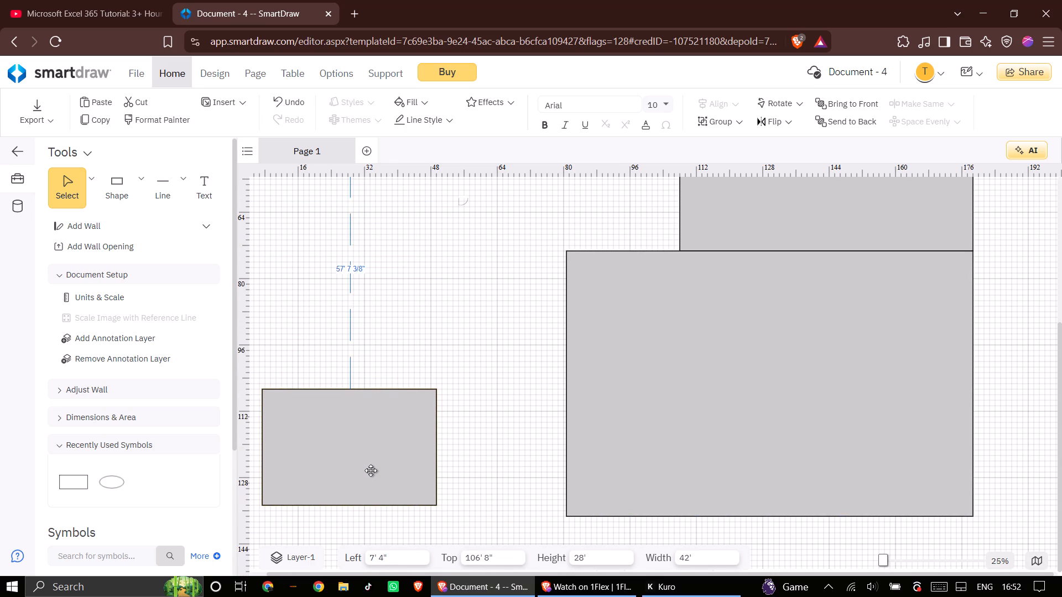
drag(371, 470, 368, 481)
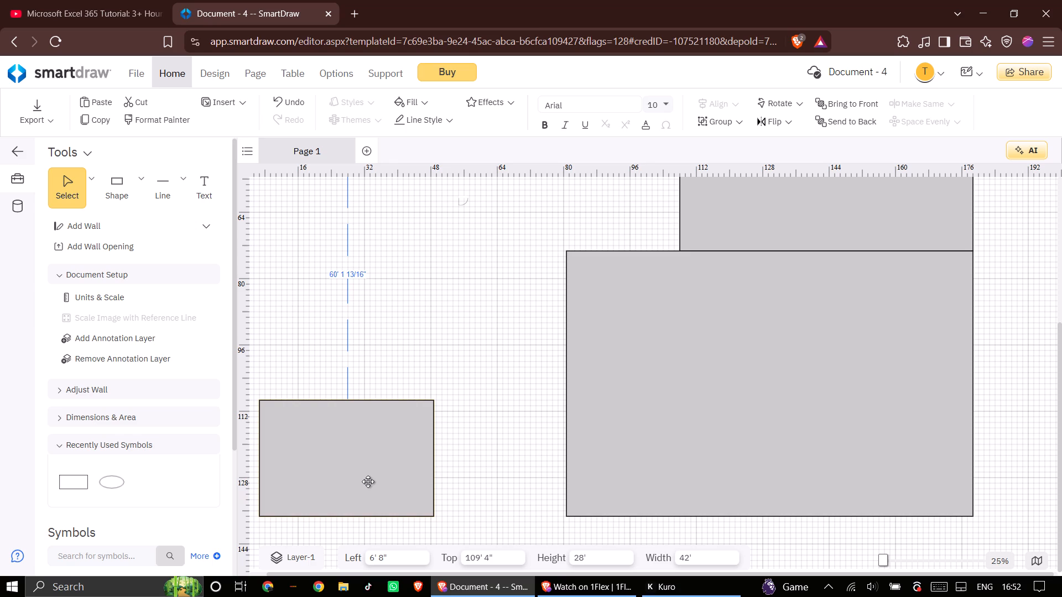
drag(368, 481, 367, 482)
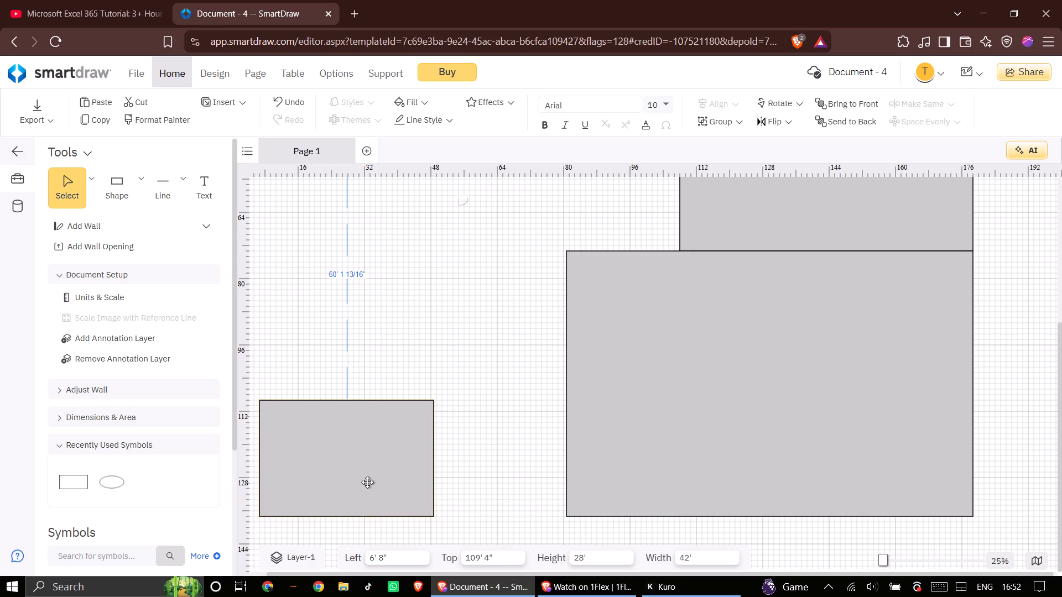
drag(367, 482, 367, 488)
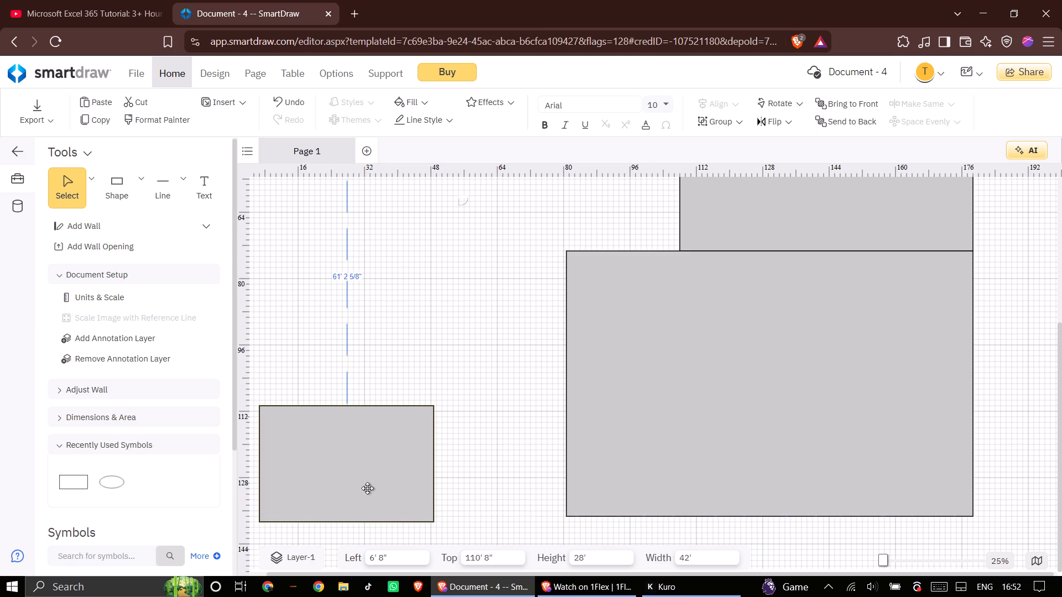
drag(367, 488, 367, 486)
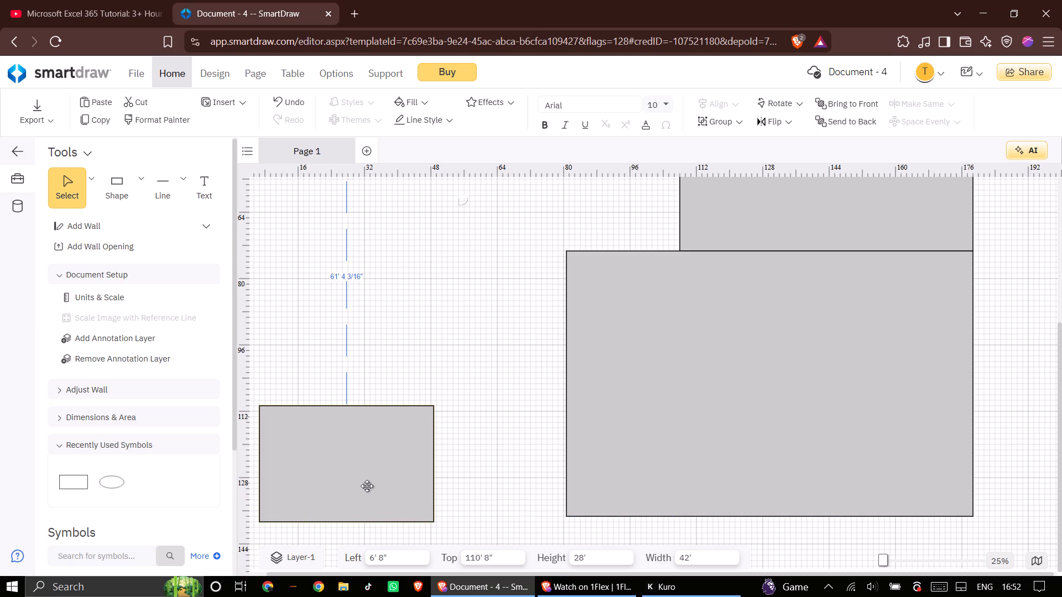
drag(367, 486, 365, 488)
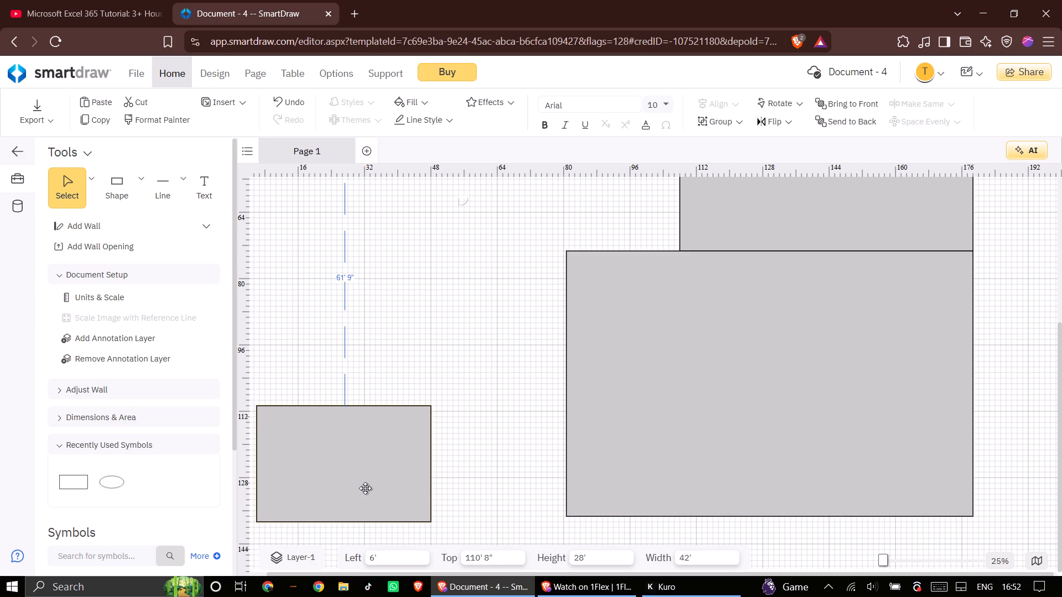
drag(365, 488, 365, 480)
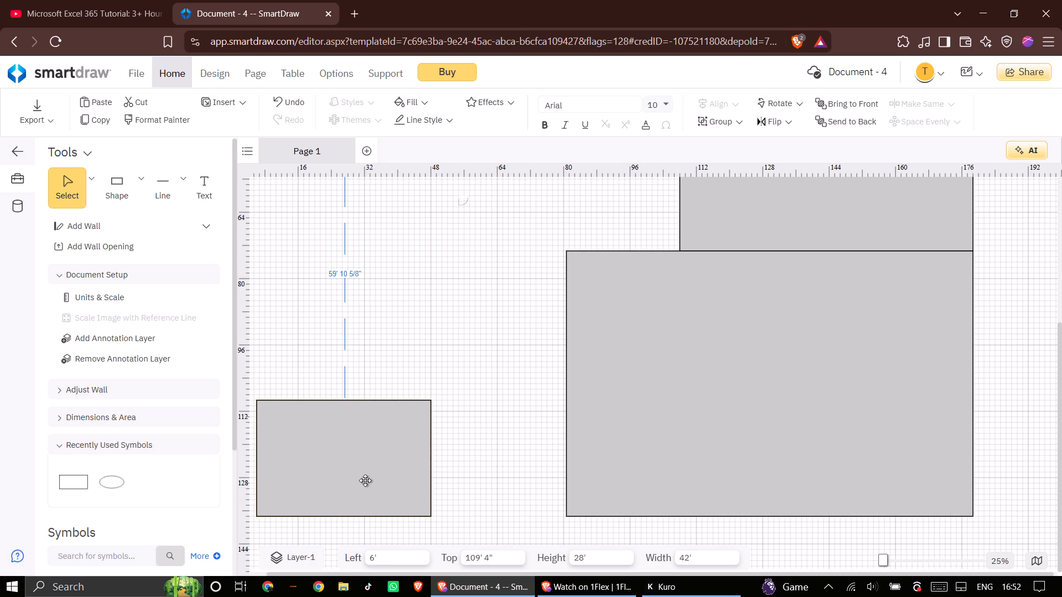
drag(365, 480, 365, 483)
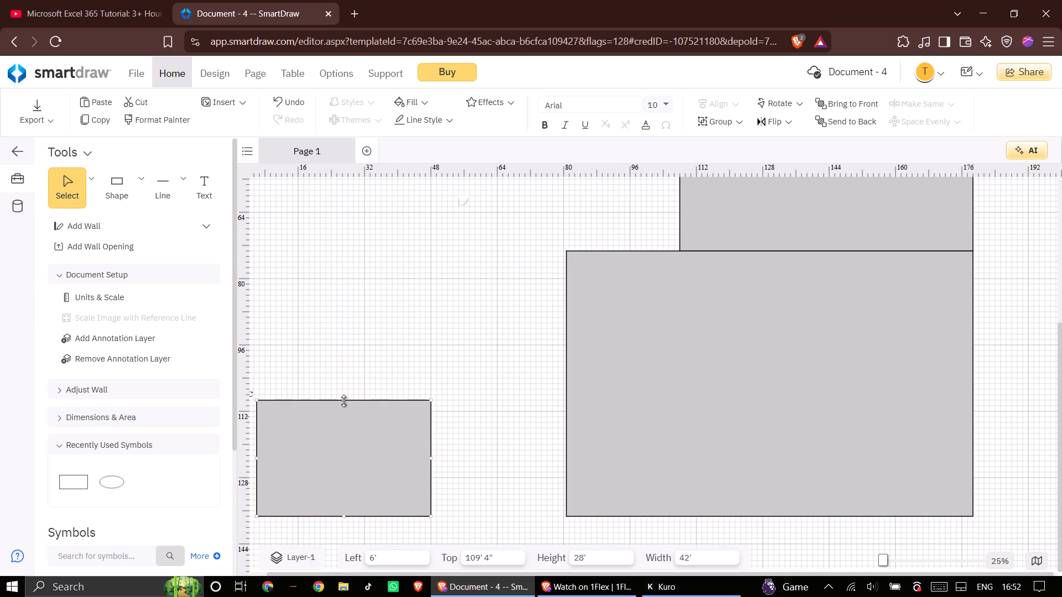
Stretch the moved rectangle upward to 73' 4" high, with its top at 64'.
drag(343, 401, 343, 272)
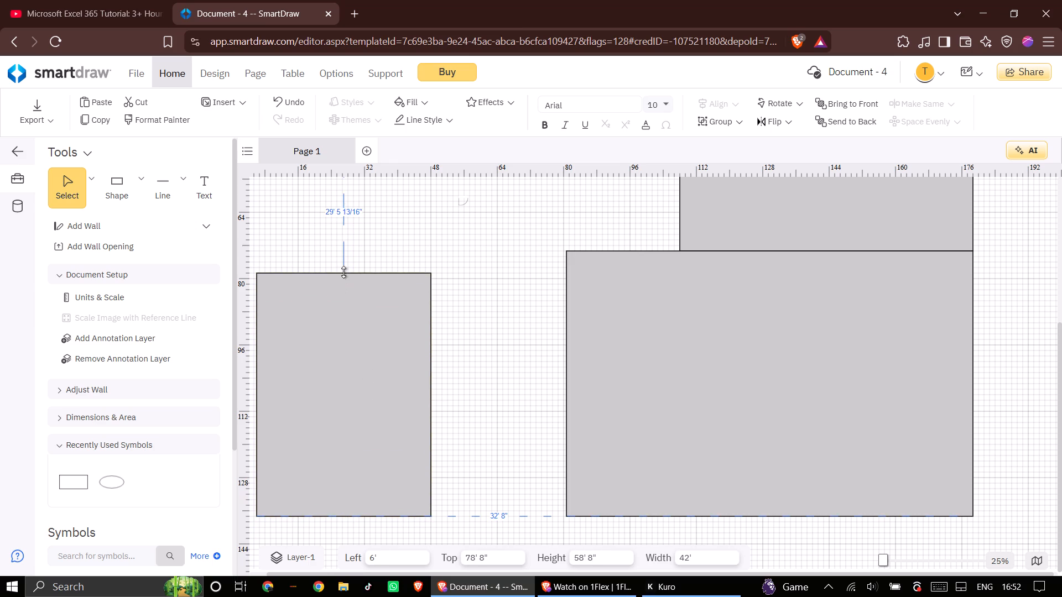
drag(343, 272, 343, 250)
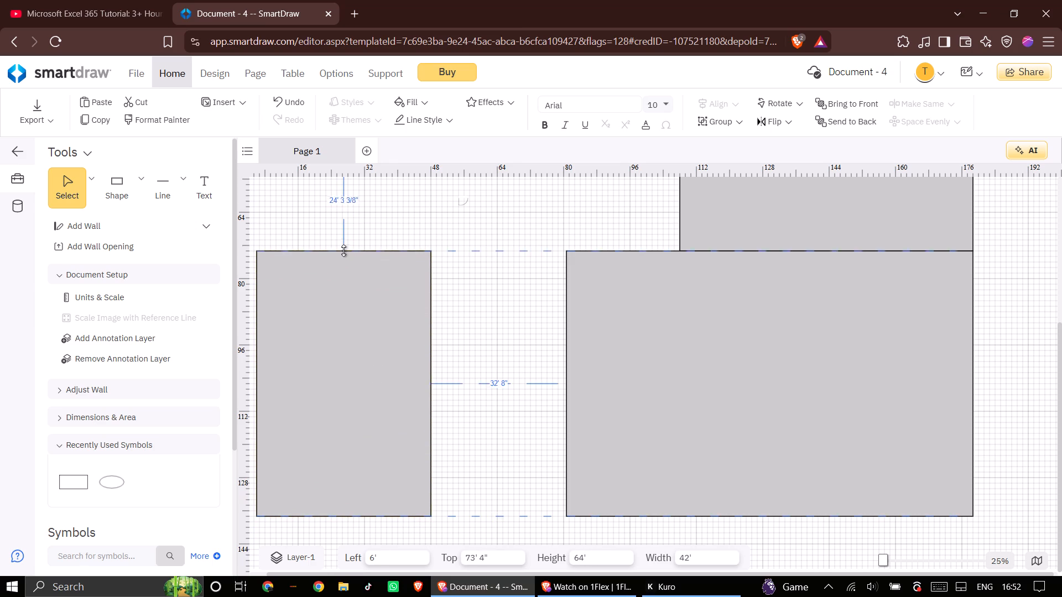
drag(343, 250, 344, 221)
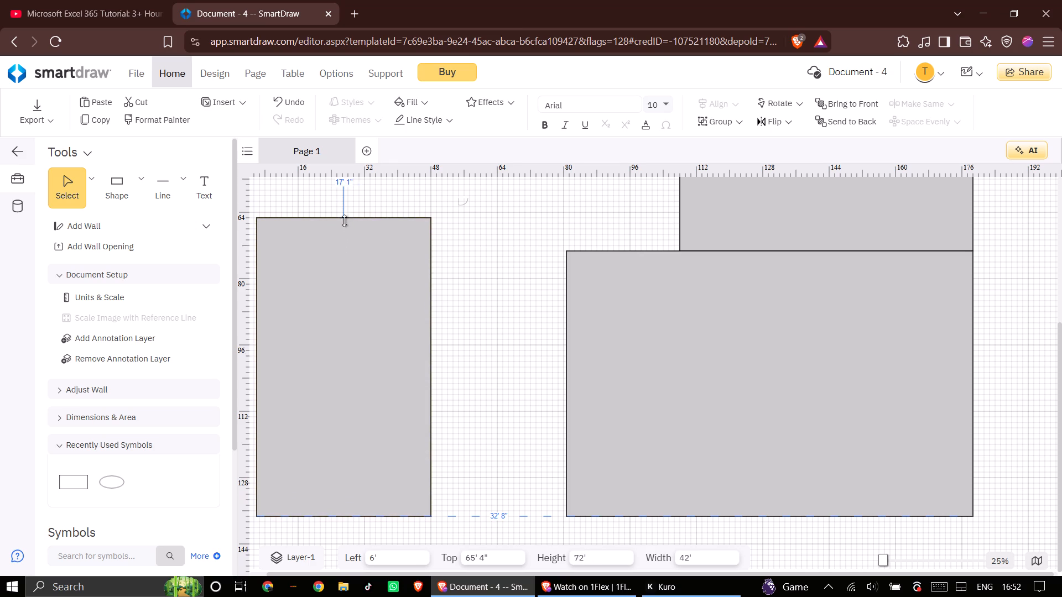
drag(344, 221, 344, 214)
Draw a vertical straight line 50' 8" long down from the 98' by 64' rectangle's upper edge, at left 125' 8".
scroll(357, 243, up, 1)
scroll(361, 304, down, 2)
scroll(477, 303, up, 2)
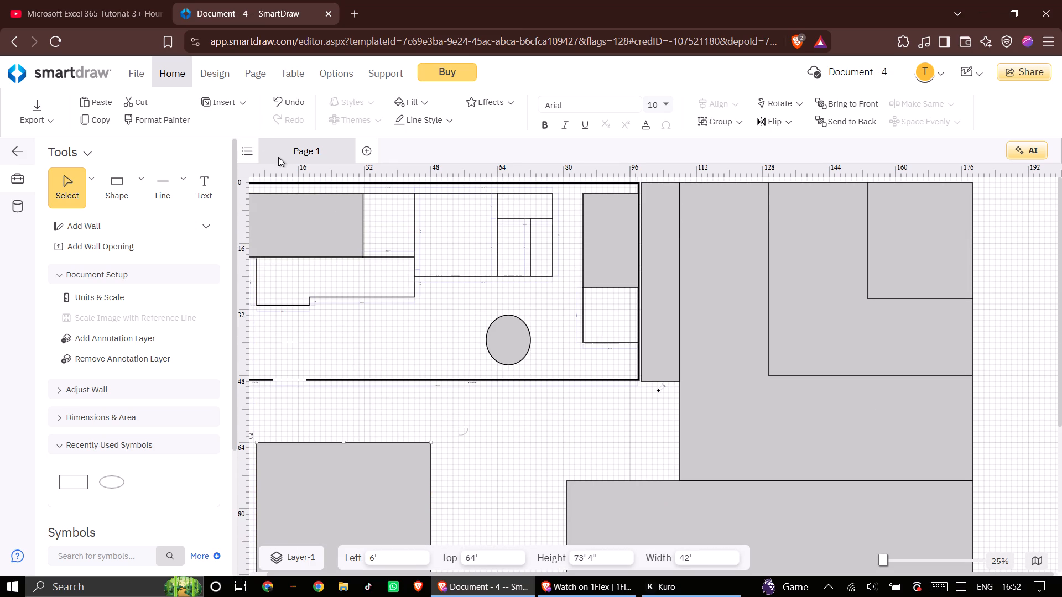
click(184, 186)
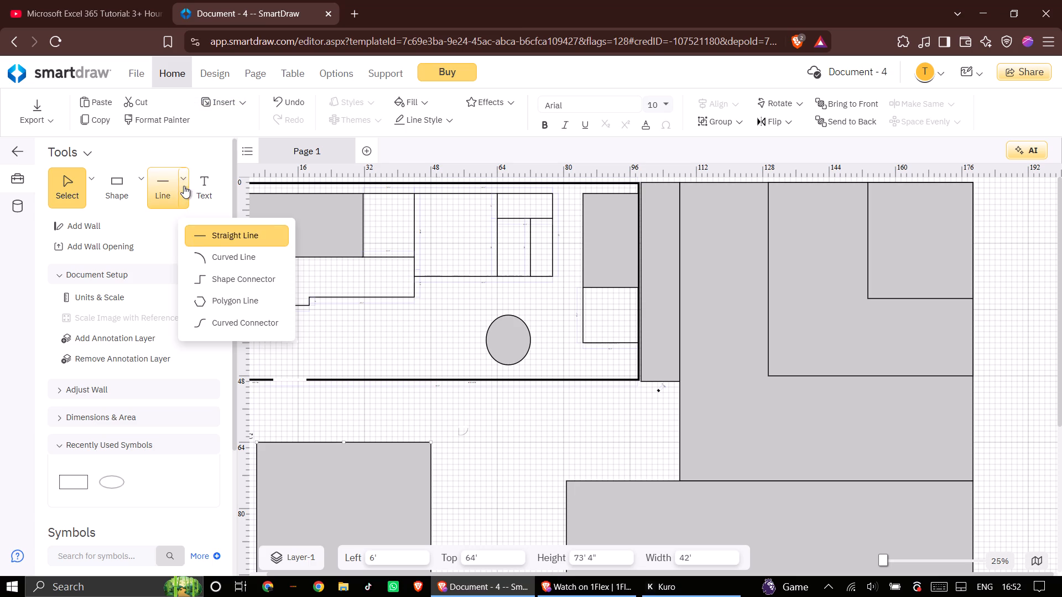
click(226, 235)
scroll(491, 377, down, 1)
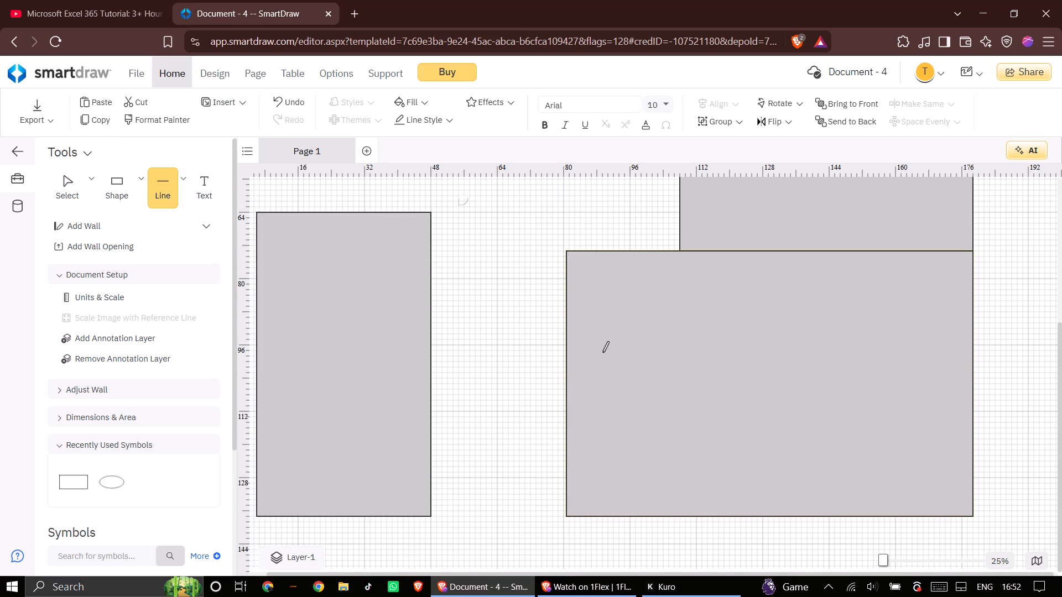
click(735, 250)
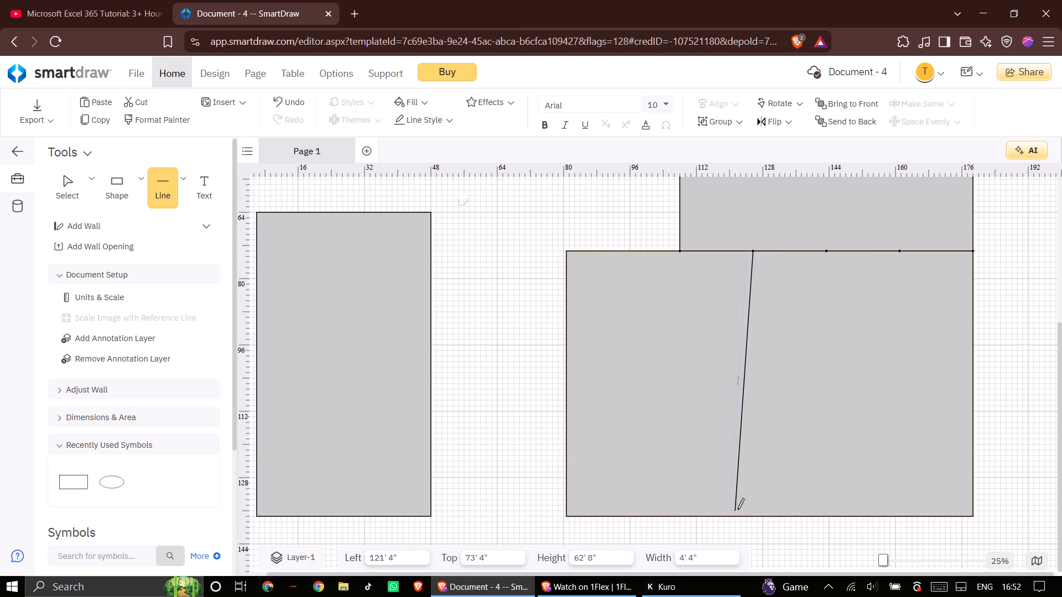
click(748, 461)
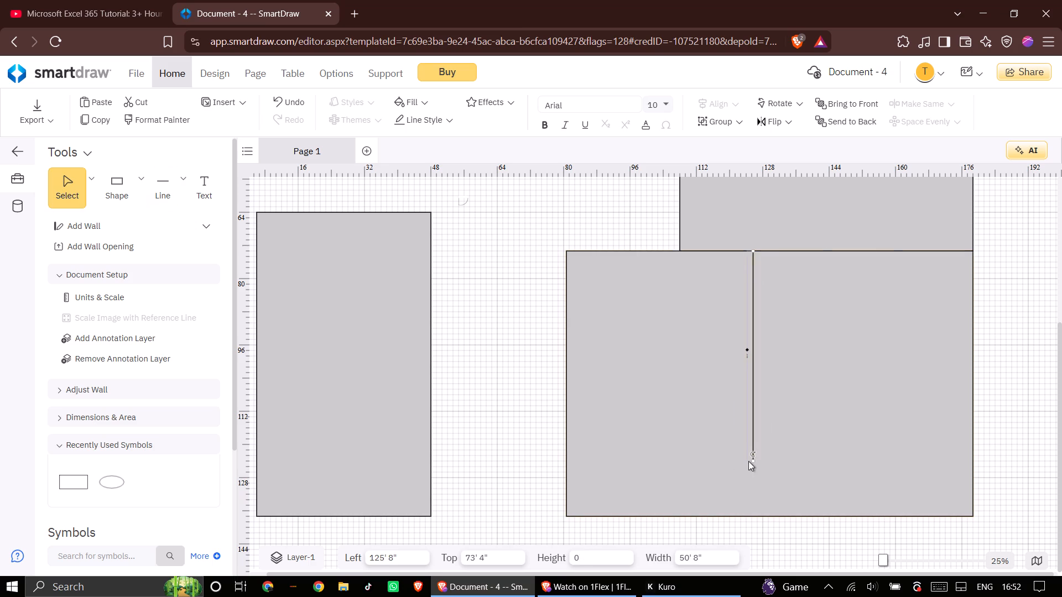
Draw a straight line from the middle nested rectangle's lower edge at left 154', top 48', down to the 98' by 64' rectangle, about 25' 4" long.
scroll(686, 434, up, 1)
scroll(503, 391, down, 2)
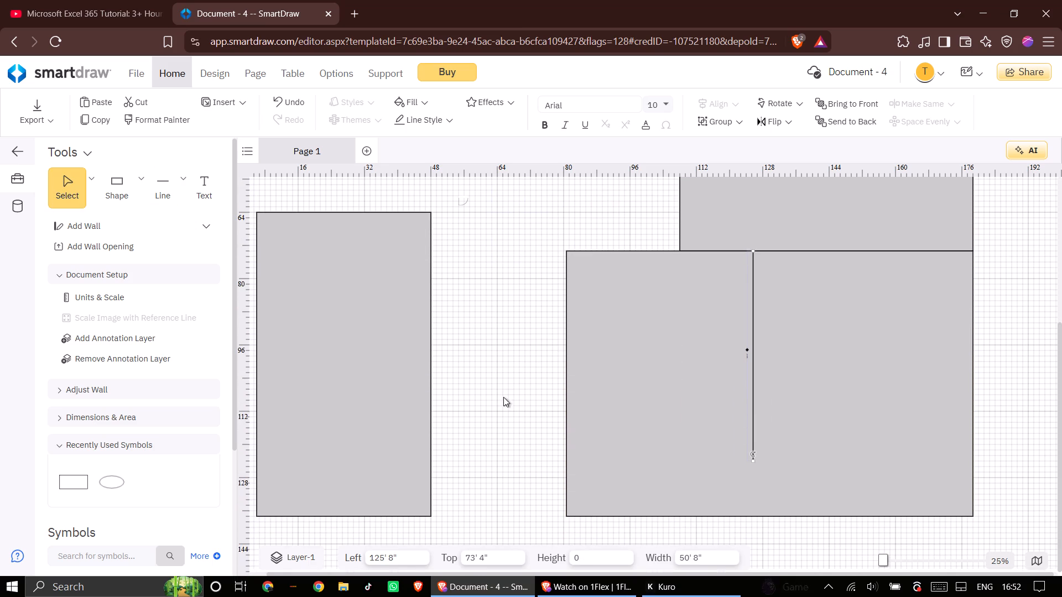
scroll(542, 409, up, 2)
scroll(380, 348, down, 1)
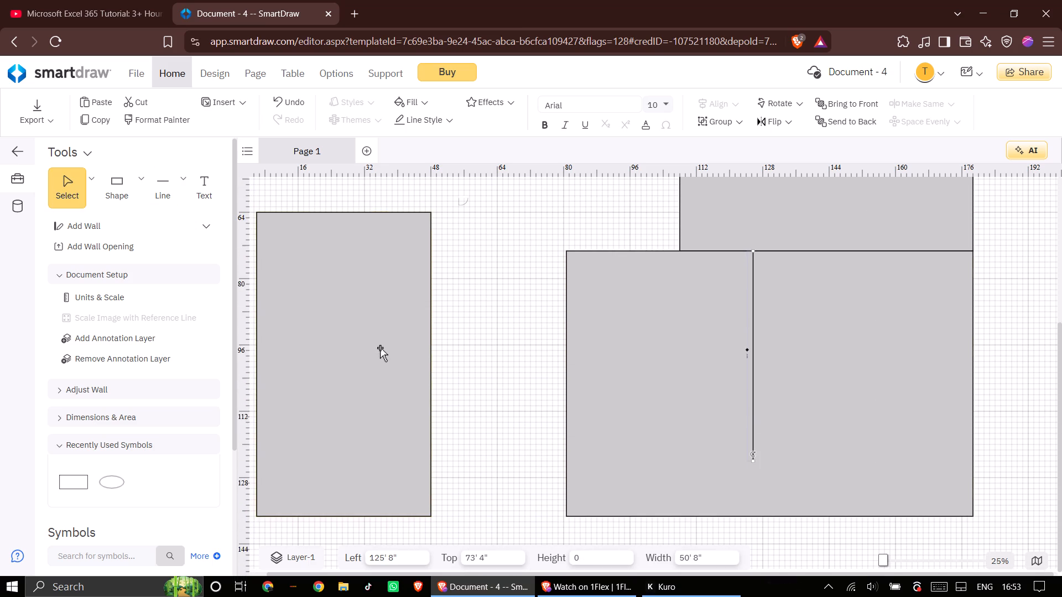
scroll(380, 348, up, 1)
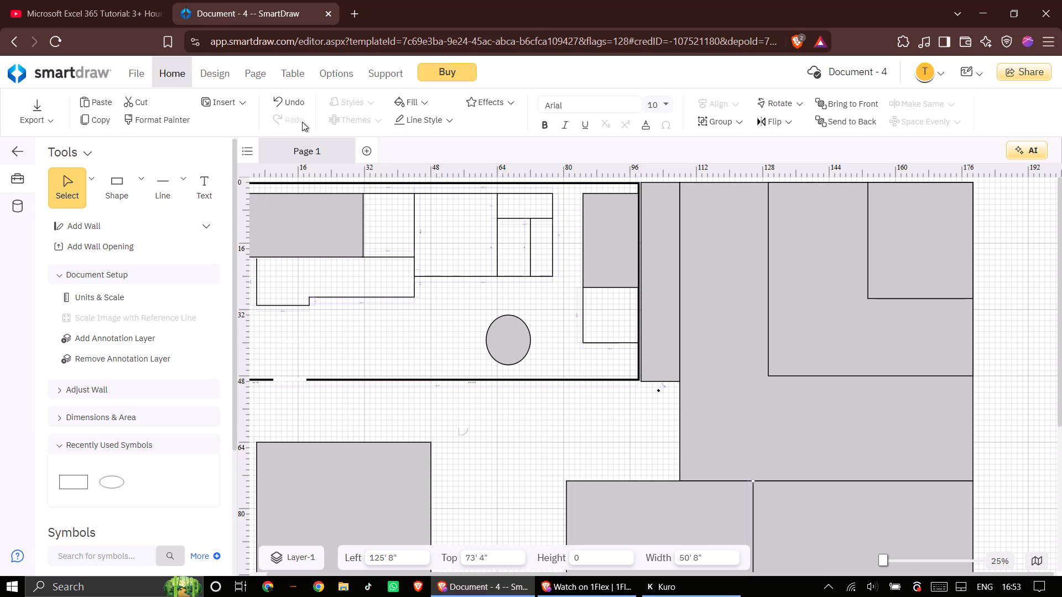
click(155, 176)
click(176, 184)
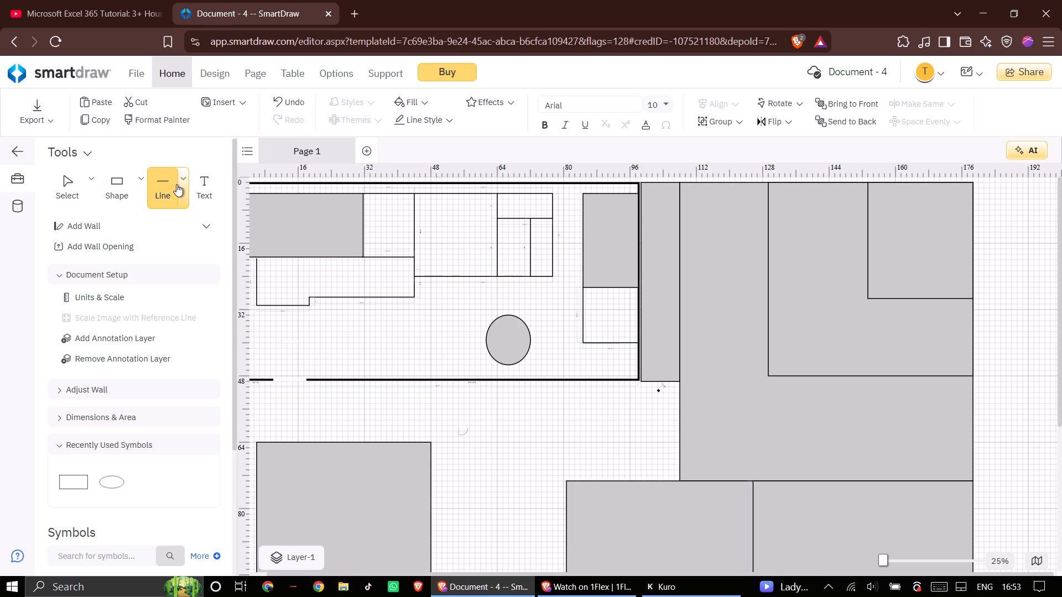
click(185, 188)
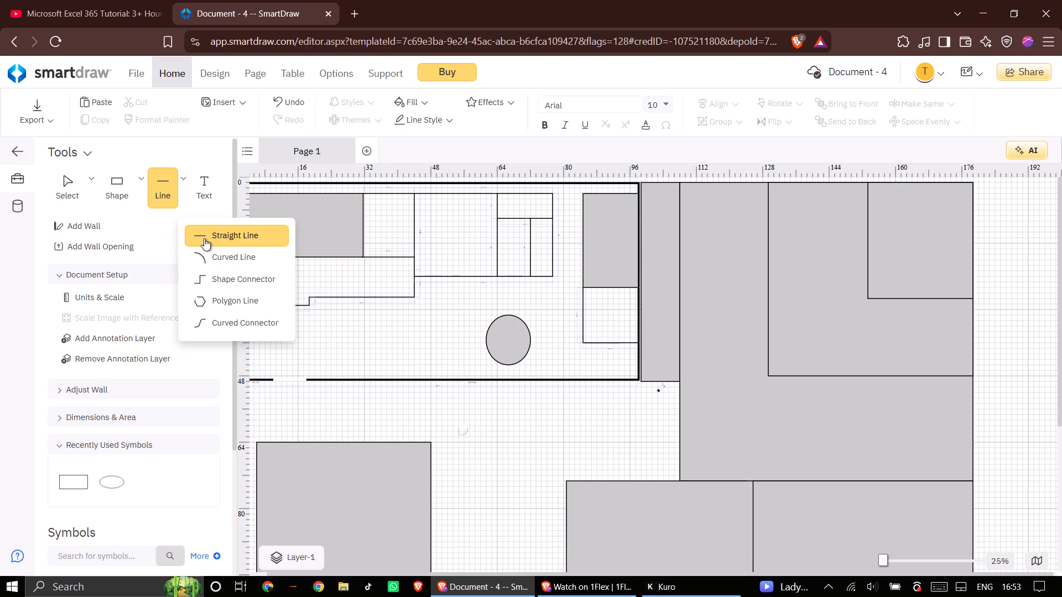
click(204, 236)
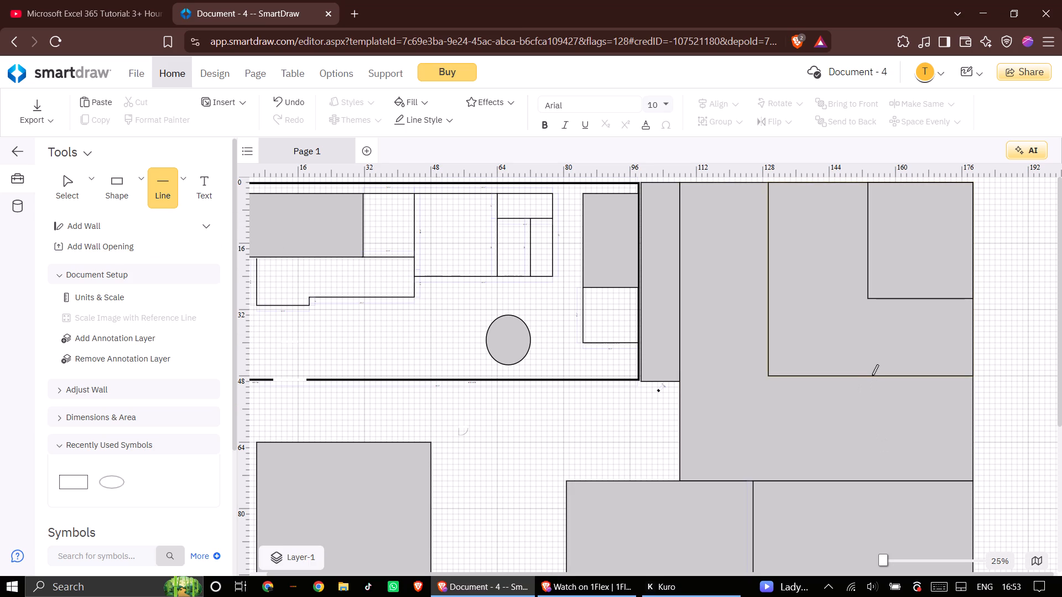
click(869, 375)
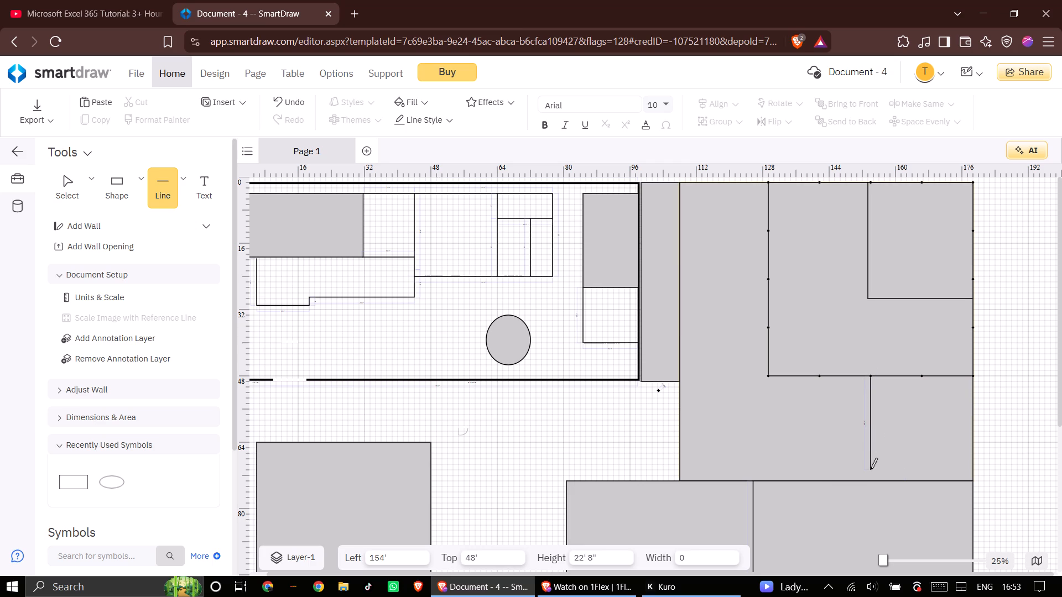
click(867, 479)
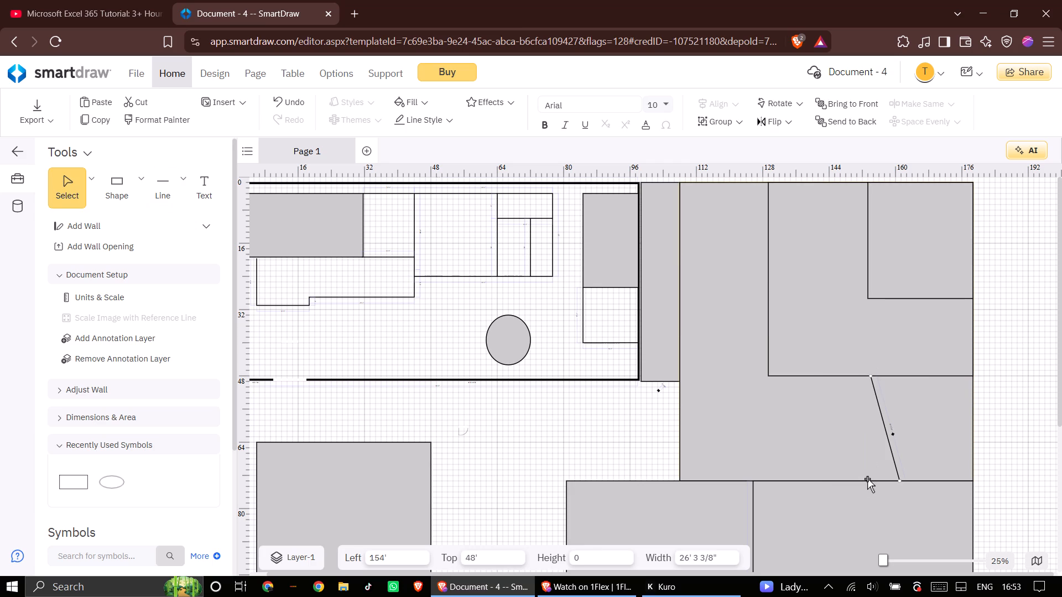
drag(899, 481, 893, 483)
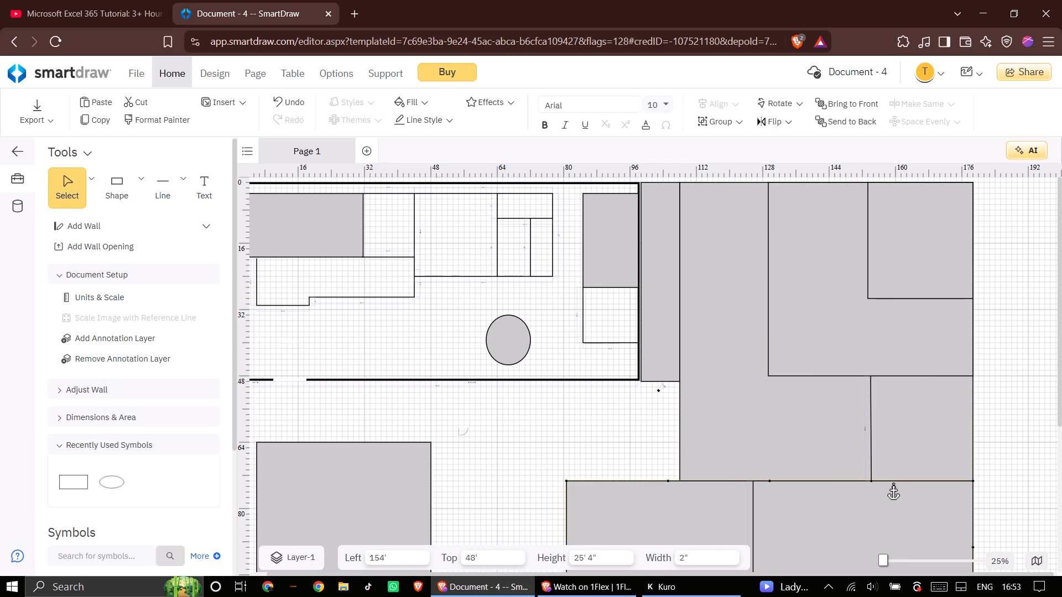
drag(893, 483, 888, 483)
click(855, 504)
Draw a horizontal straight line 53' 4" long from the vertical divider's lower end to the large rectangle's right edge, at top 124'.
scroll(853, 504, down, 2)
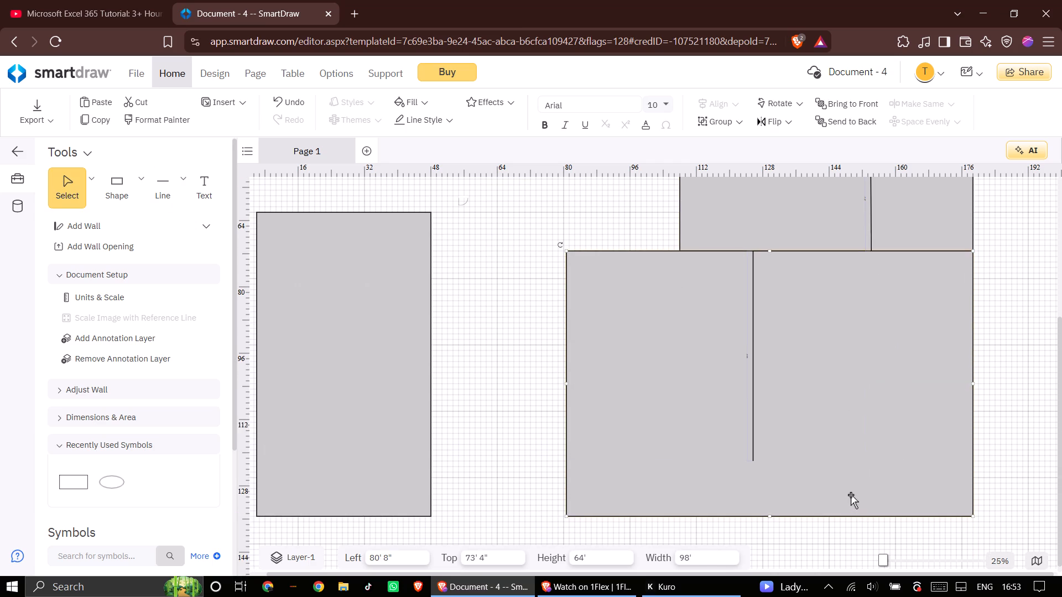
scroll(851, 495, up, 1)
scroll(851, 497, down, 1)
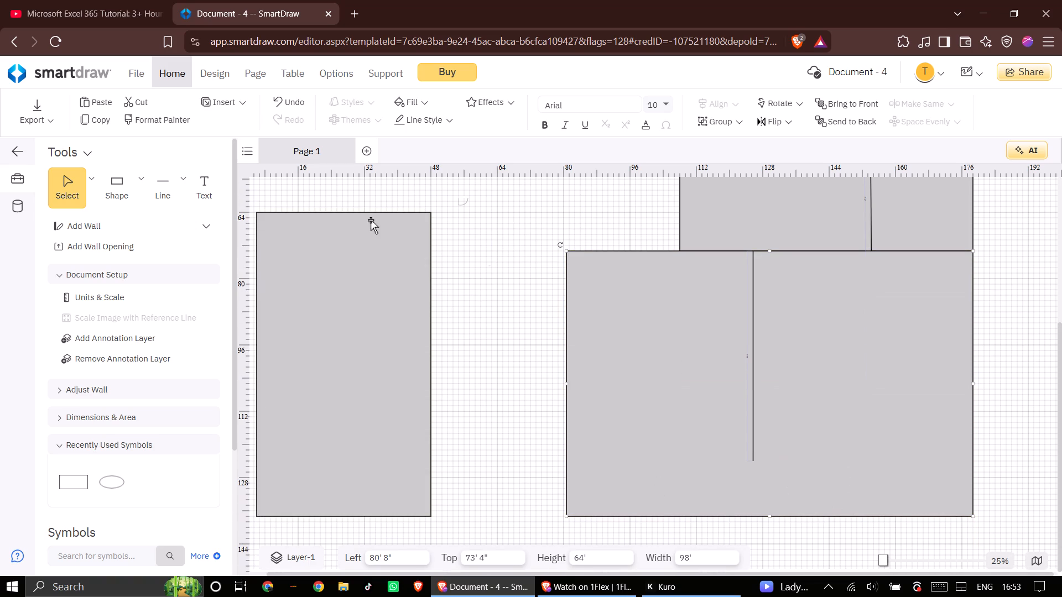
click(178, 194)
click(200, 239)
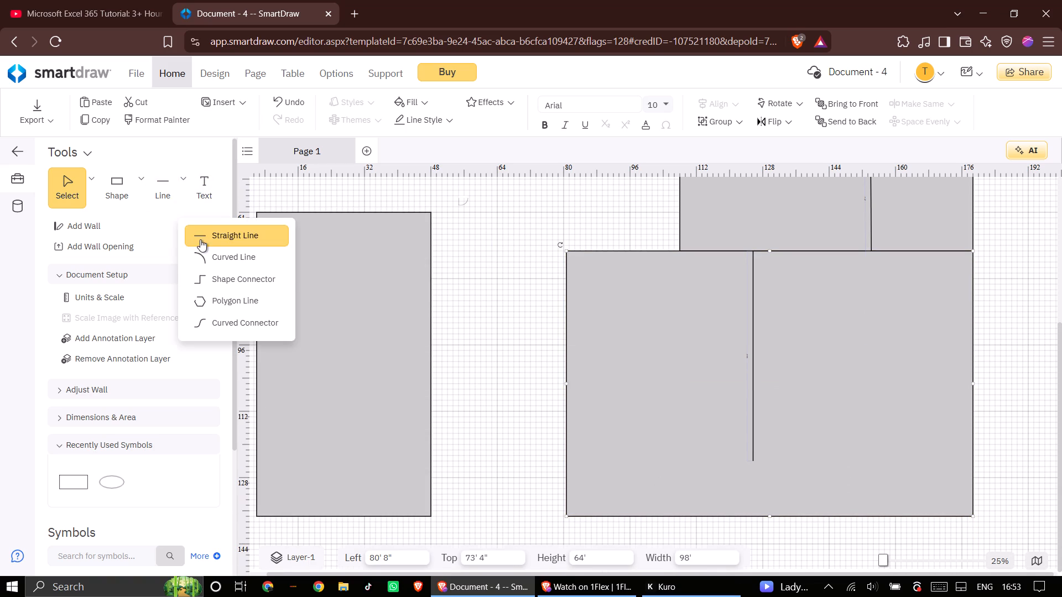
click(754, 460)
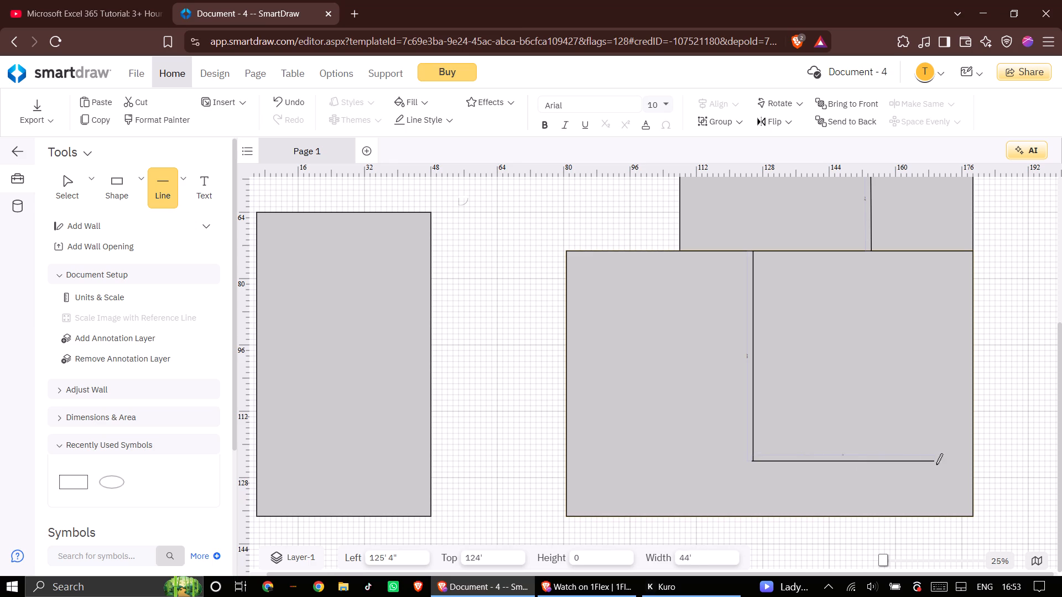
click(975, 460)
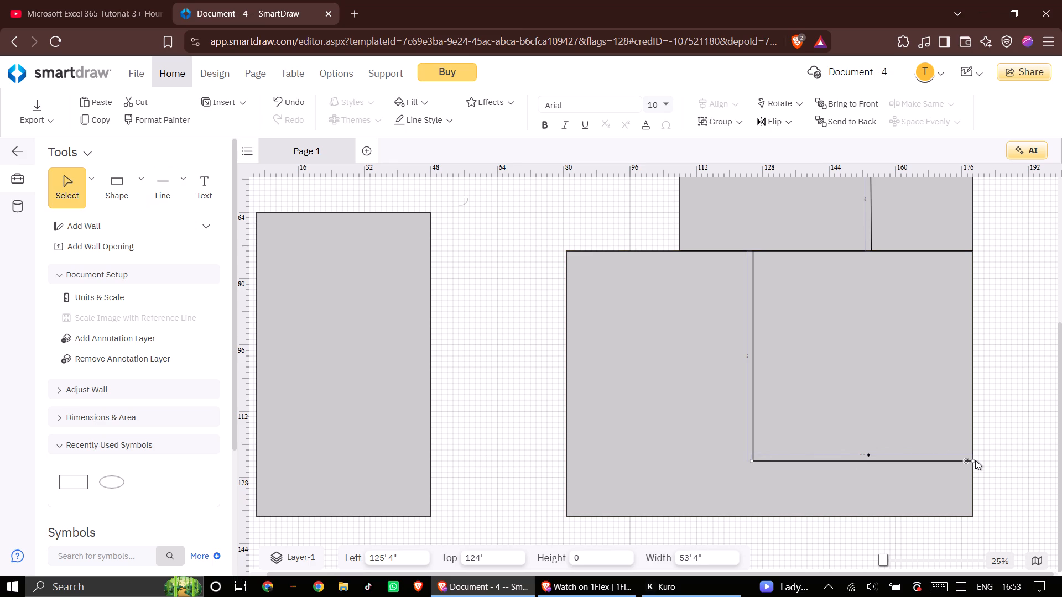
right_click(748, 452)
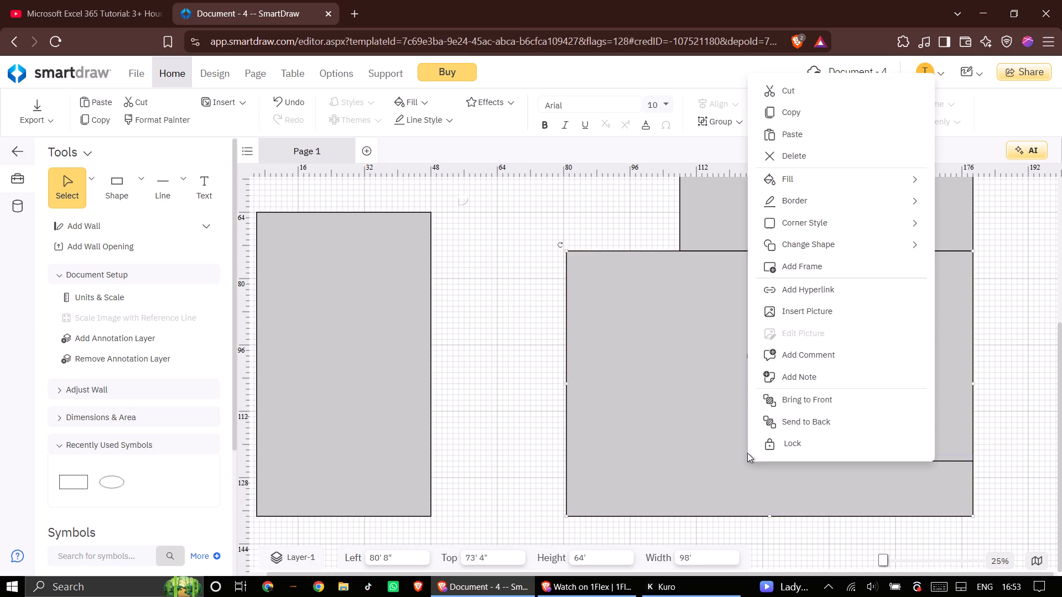
click(746, 462)
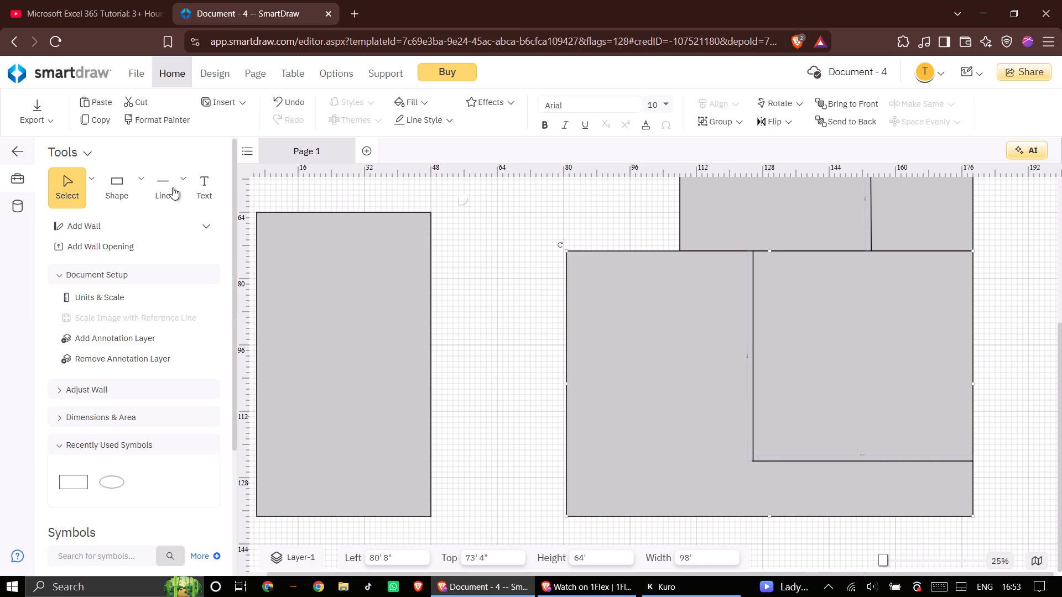
Draw a horizontal straight line from the vertical divider's lower end to the 98' by 64' rectangle's left edge, at top 124'.
click(179, 179)
click(202, 229)
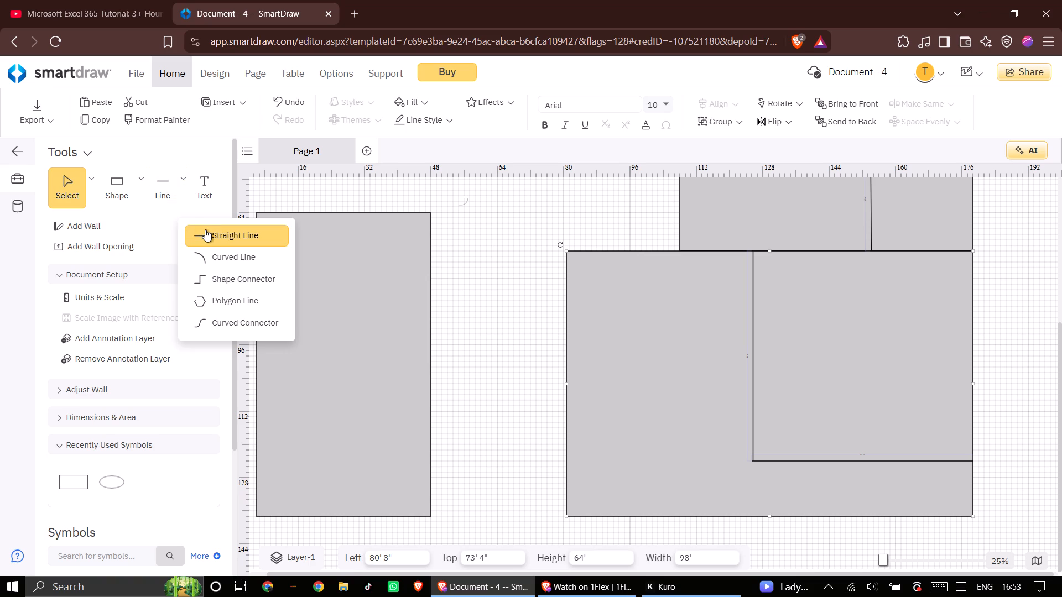
click(753, 460)
click(563, 457)
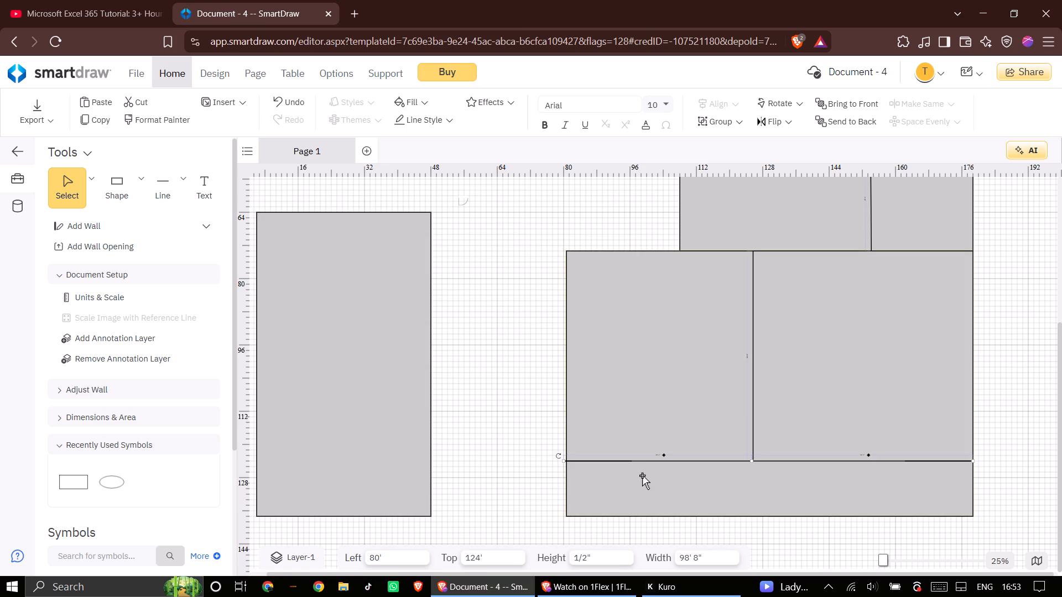
Move the 9' 4" by 48' rectangle from beside the outer wall to the lower-left rectangle's right side, with their bottom edges aligned.
scroll(644, 471, up, 2)
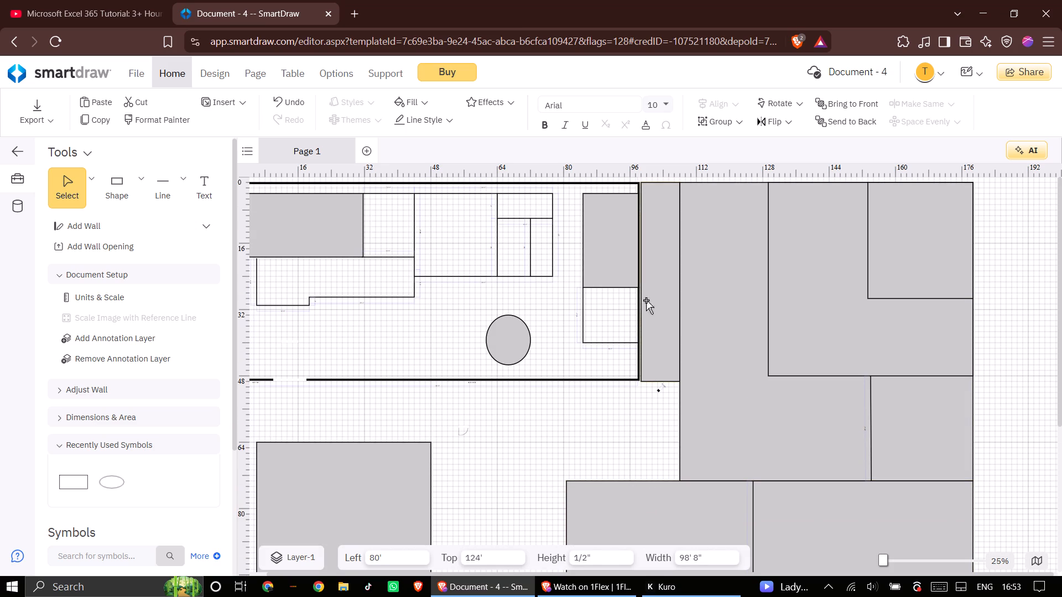
drag(656, 287, 561, 438)
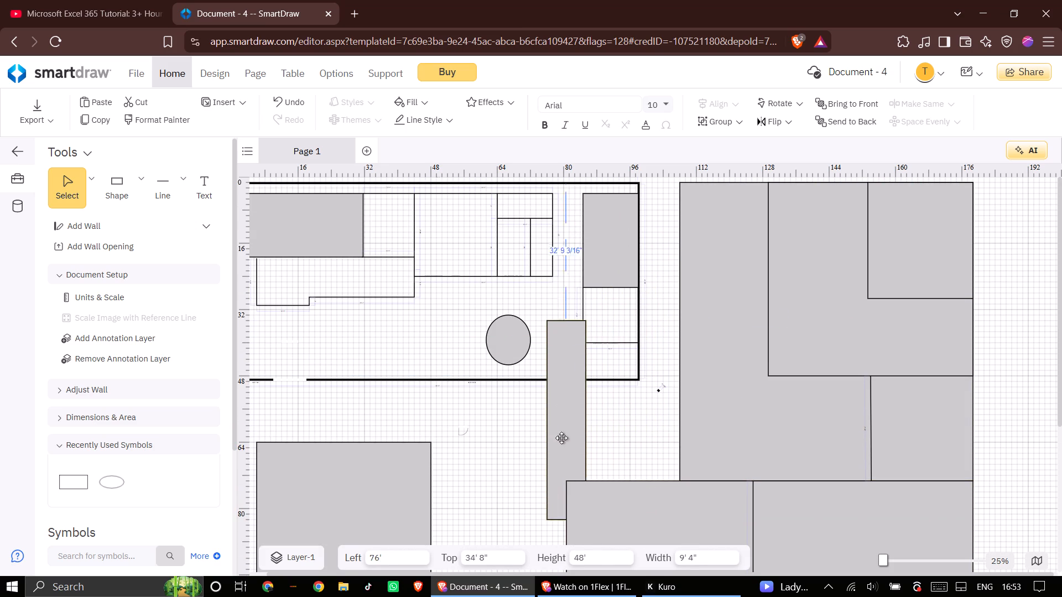
drag(561, 438, 609, 596)
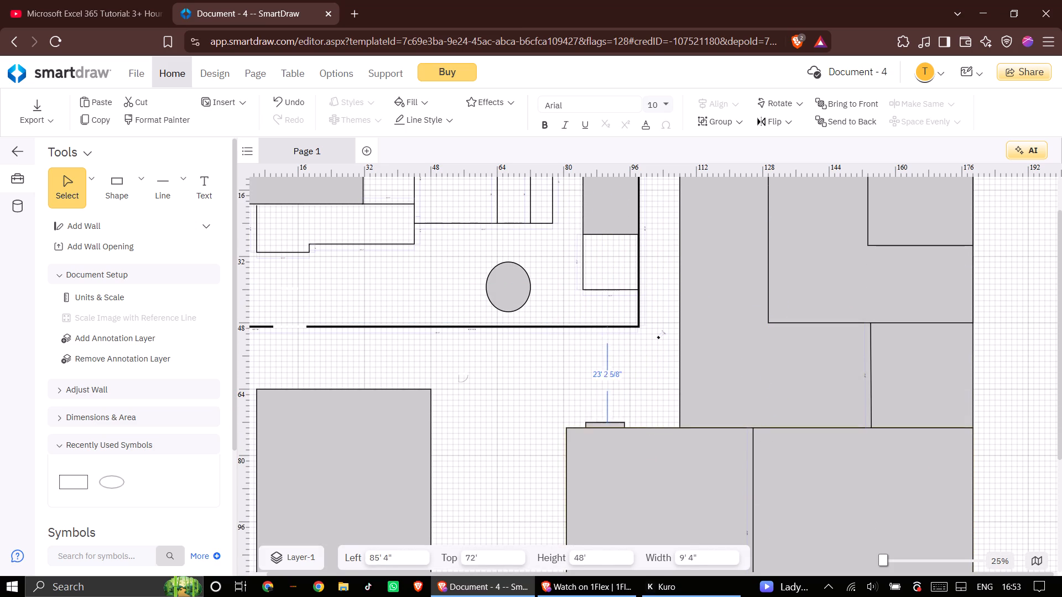
drag(609, 596, 589, 596)
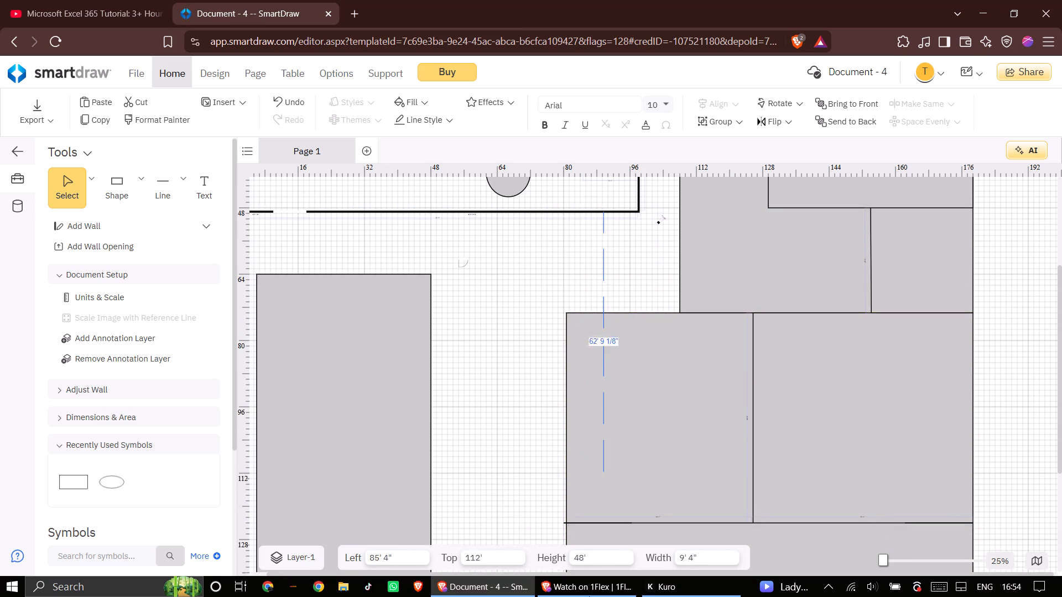
drag(589, 596, 425, 435)
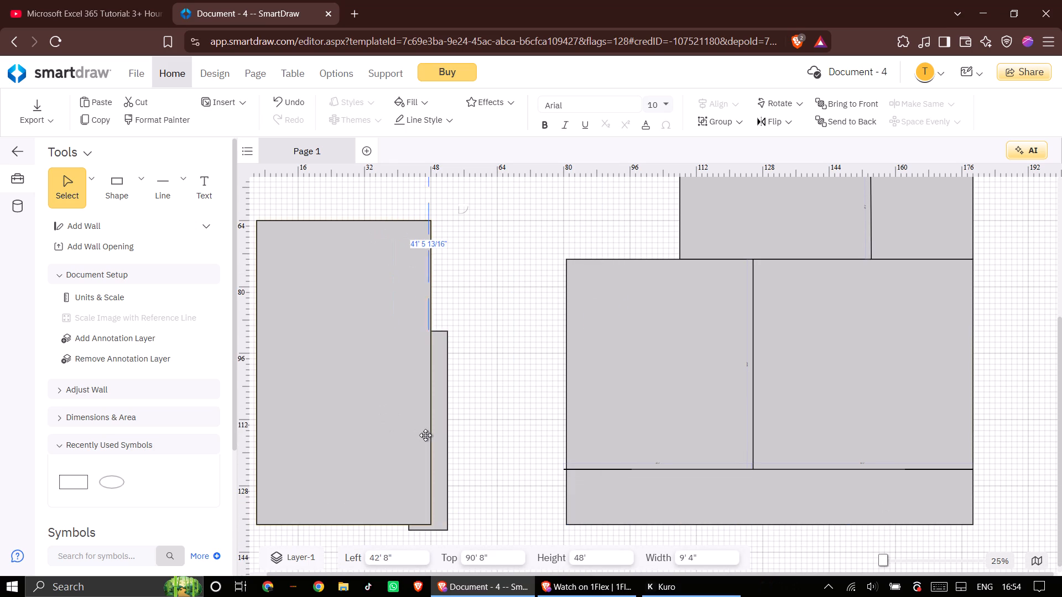
drag(425, 435, 448, 428)
click(494, 399)
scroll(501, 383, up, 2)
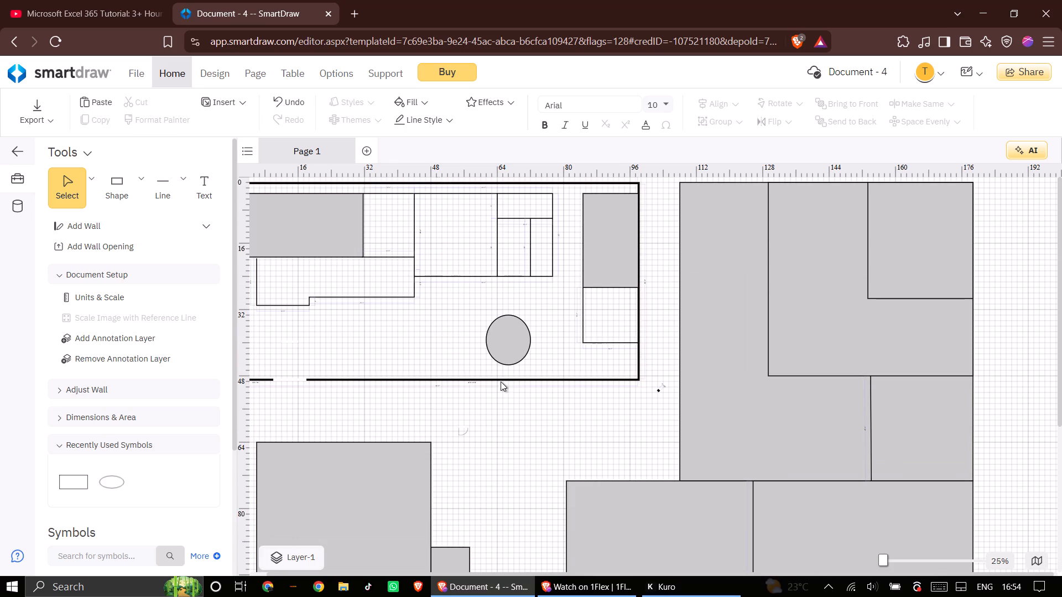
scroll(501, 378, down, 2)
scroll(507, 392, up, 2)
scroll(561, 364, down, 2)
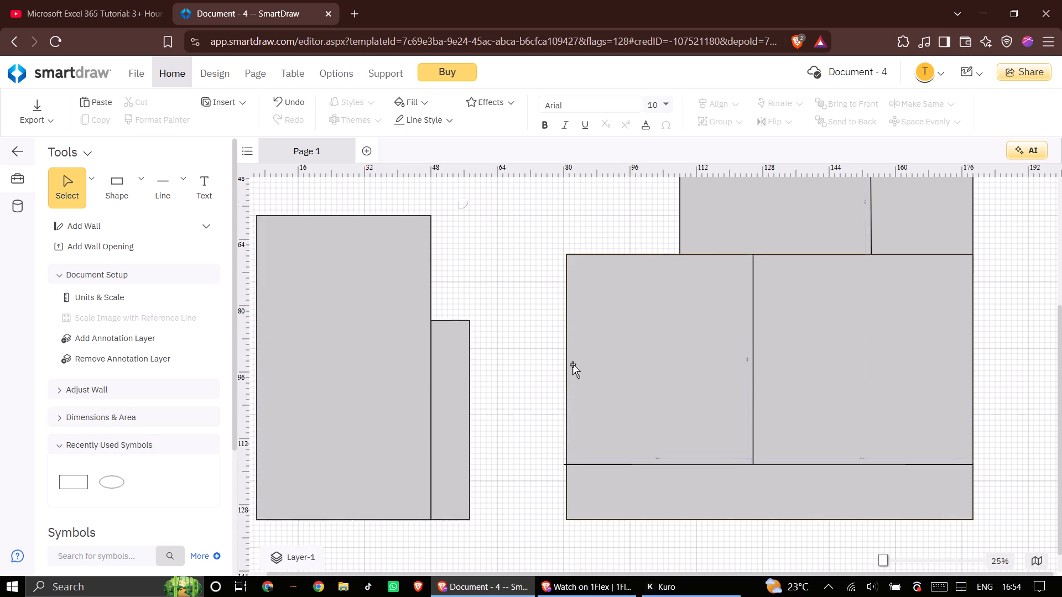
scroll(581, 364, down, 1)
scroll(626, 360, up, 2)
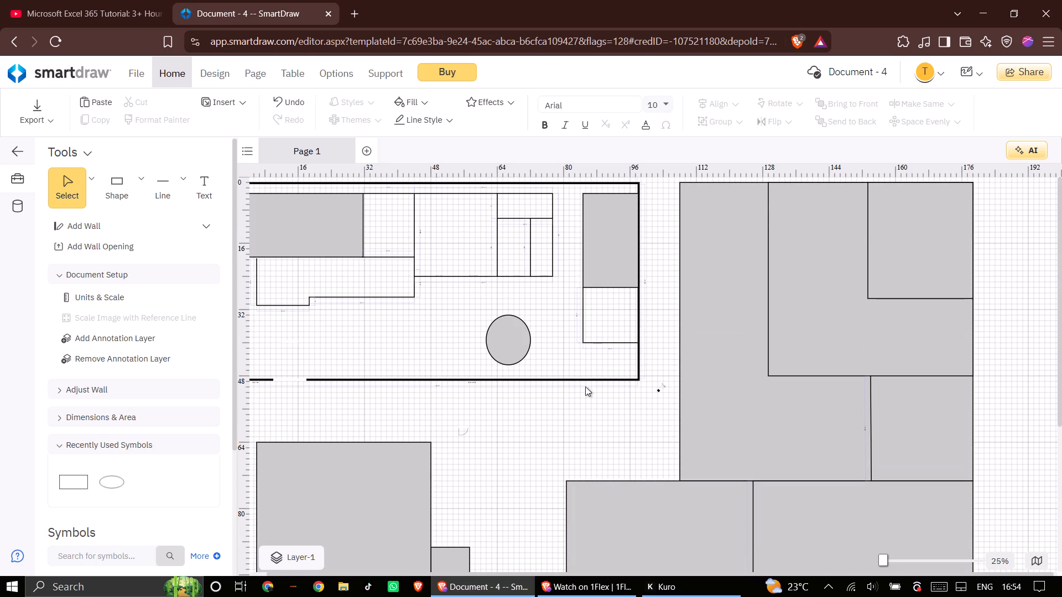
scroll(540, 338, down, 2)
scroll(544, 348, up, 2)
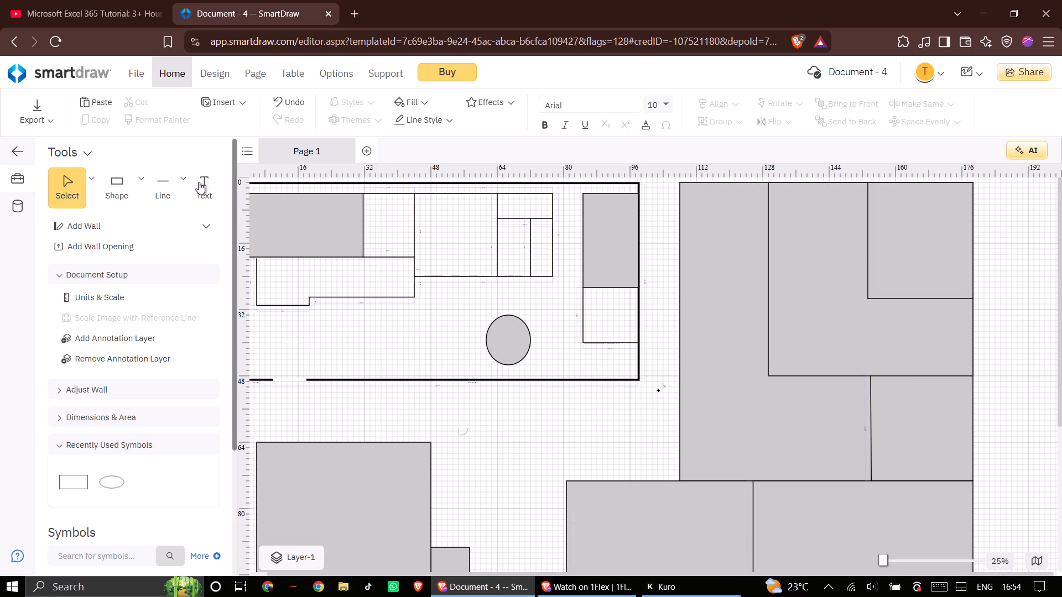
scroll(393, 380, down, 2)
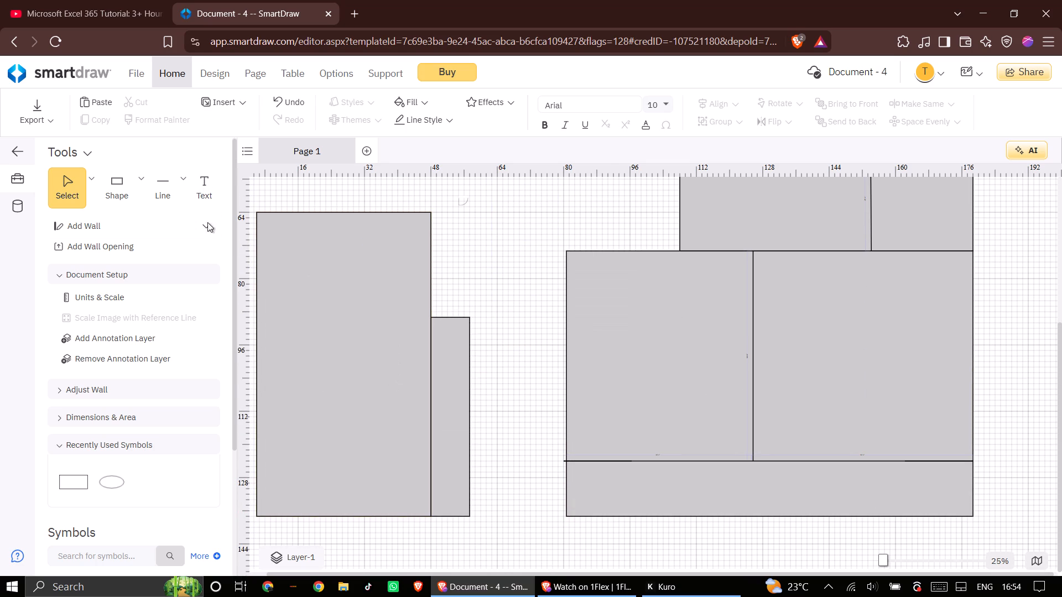
Draw a horizontal straight line 10' 8" long from the outer wall's lower-right corner to the tall rectangle's left edge, at top 49' 2".
click(168, 172)
click(179, 191)
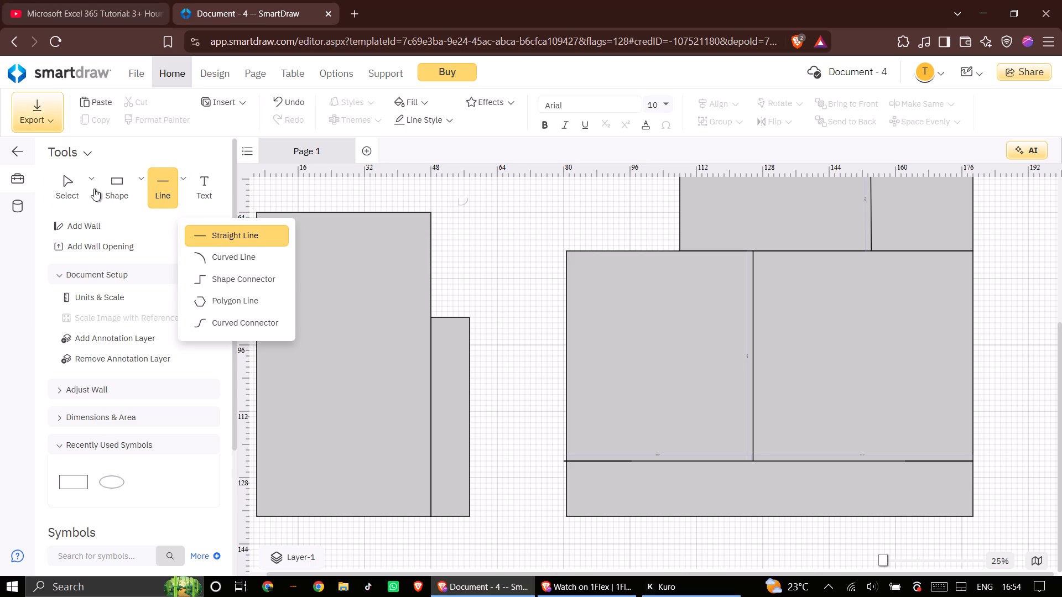
click(217, 233)
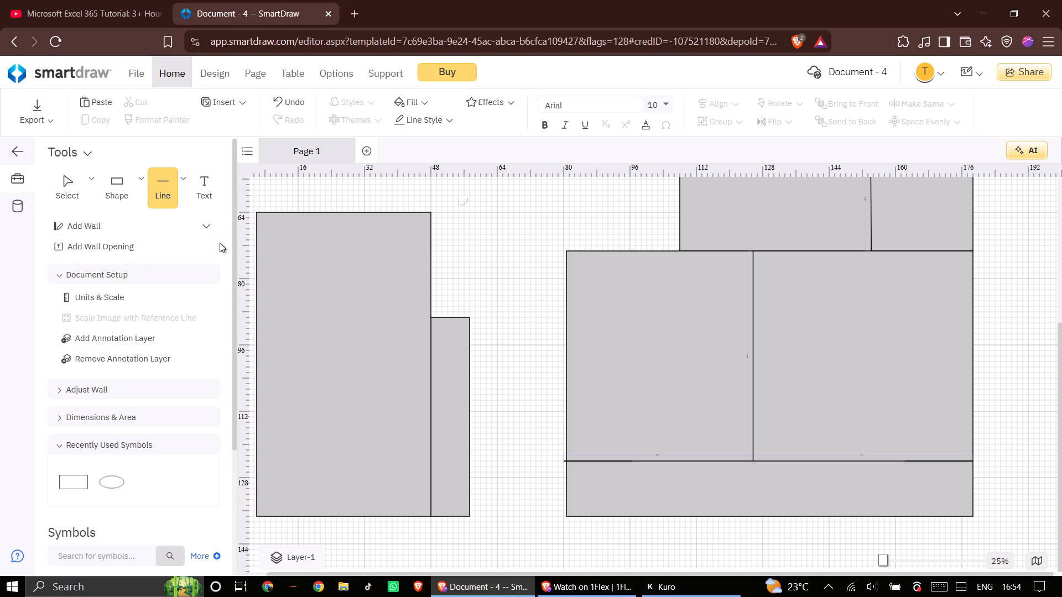
scroll(259, 261, up, 2)
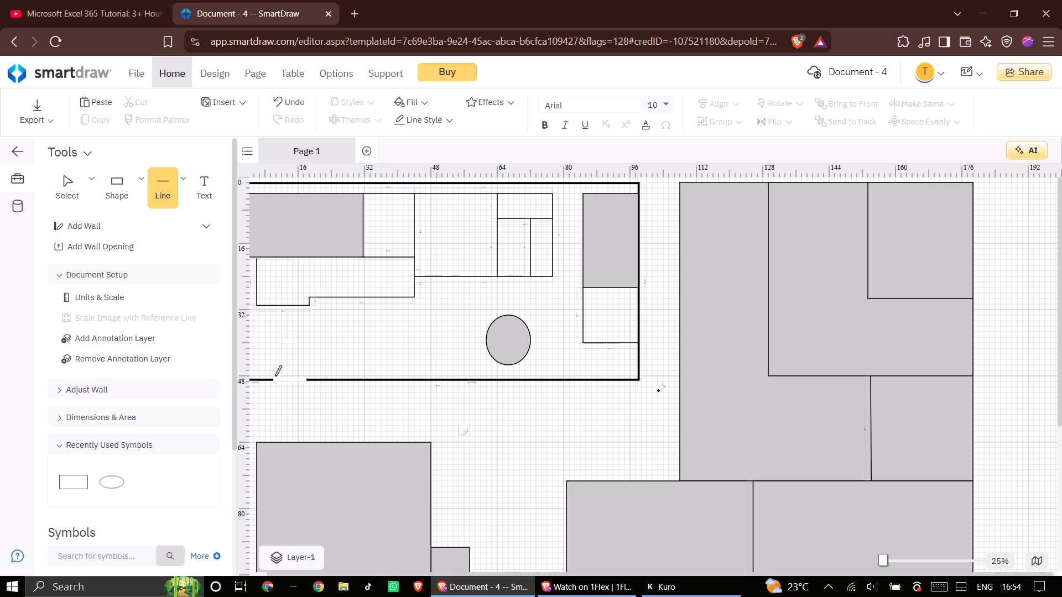
scroll(494, 504, down, 1)
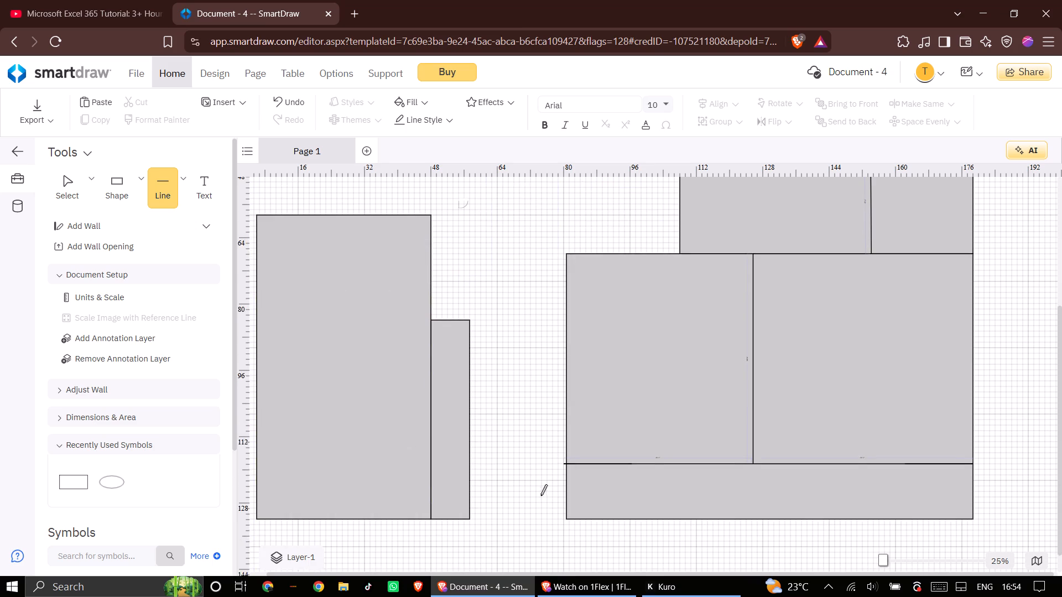
scroll(585, 411, up, 1)
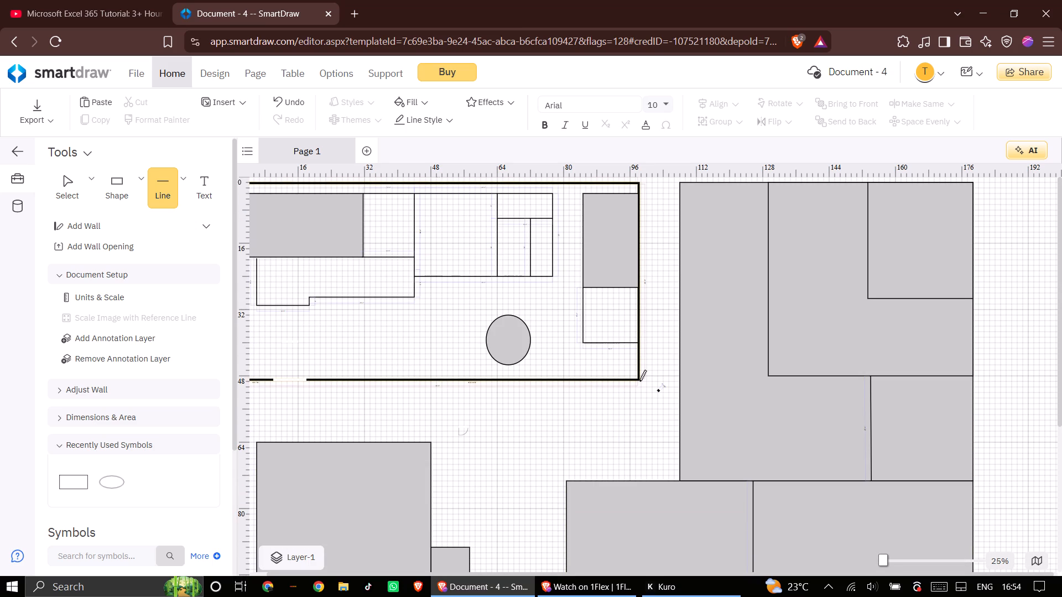
click(638, 381)
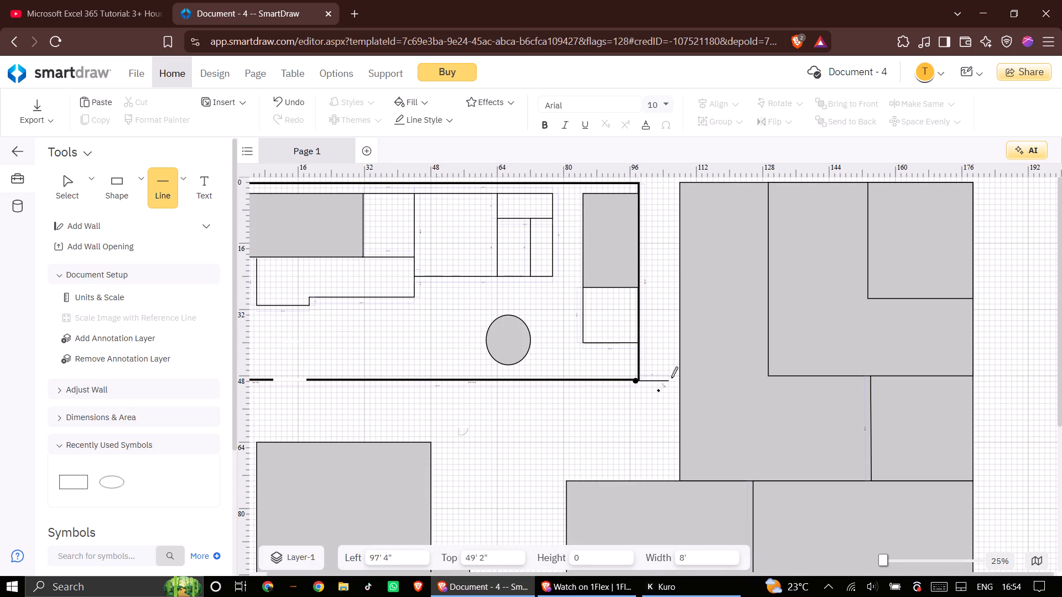
click(678, 380)
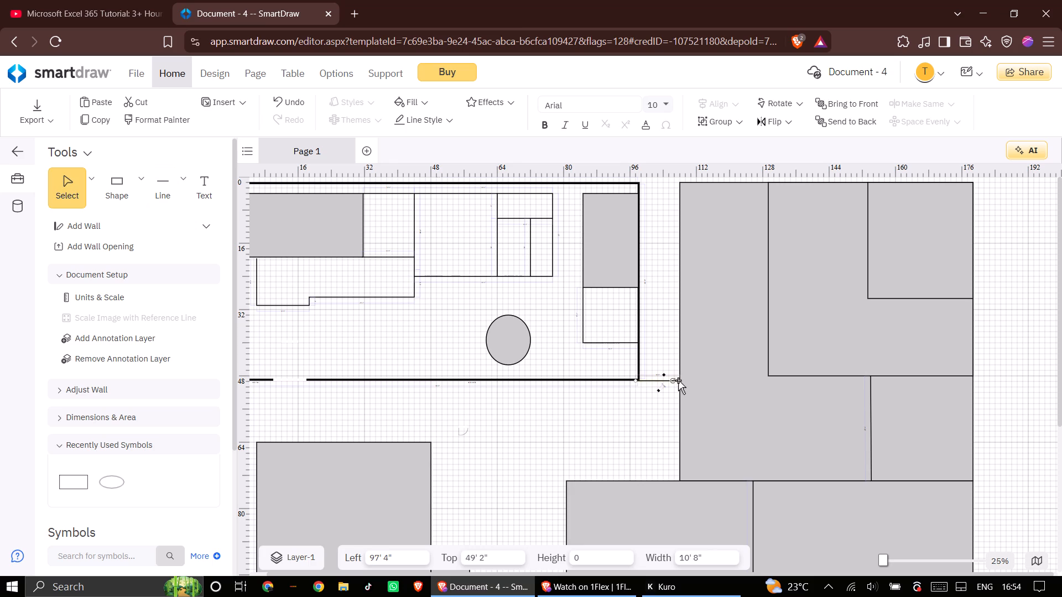
click(653, 418)
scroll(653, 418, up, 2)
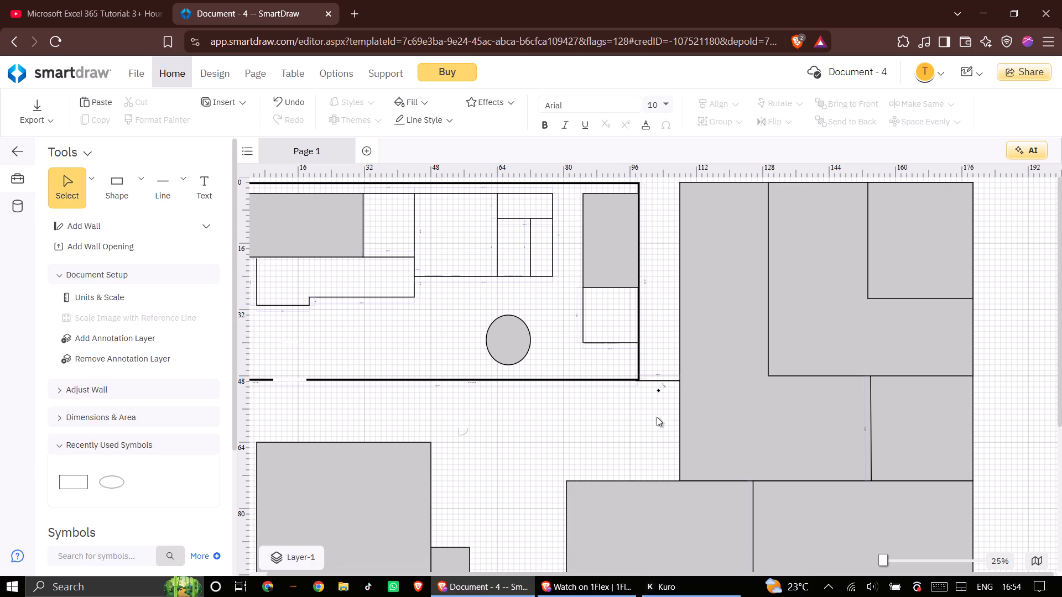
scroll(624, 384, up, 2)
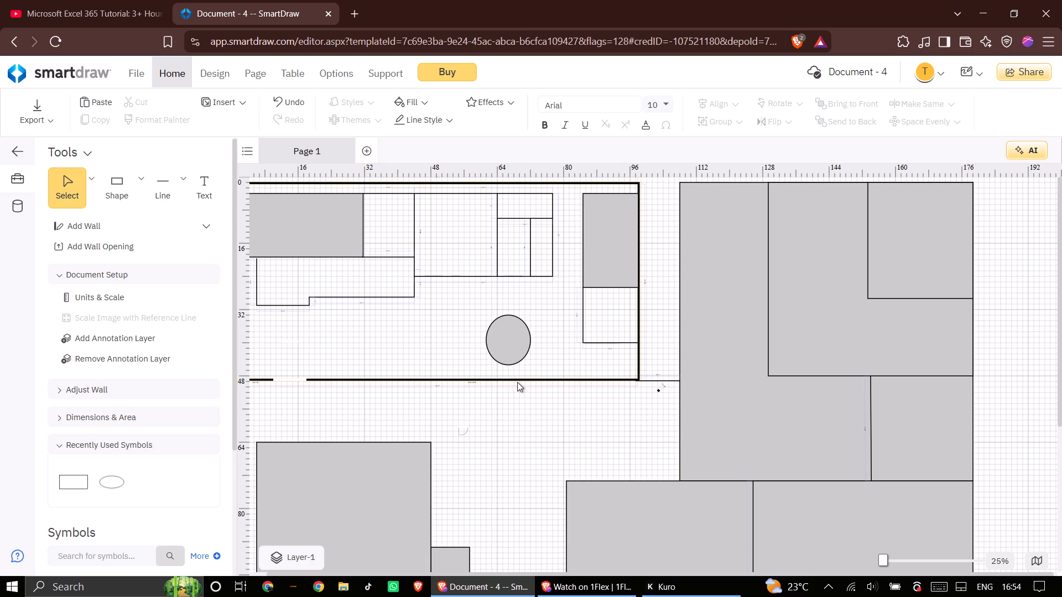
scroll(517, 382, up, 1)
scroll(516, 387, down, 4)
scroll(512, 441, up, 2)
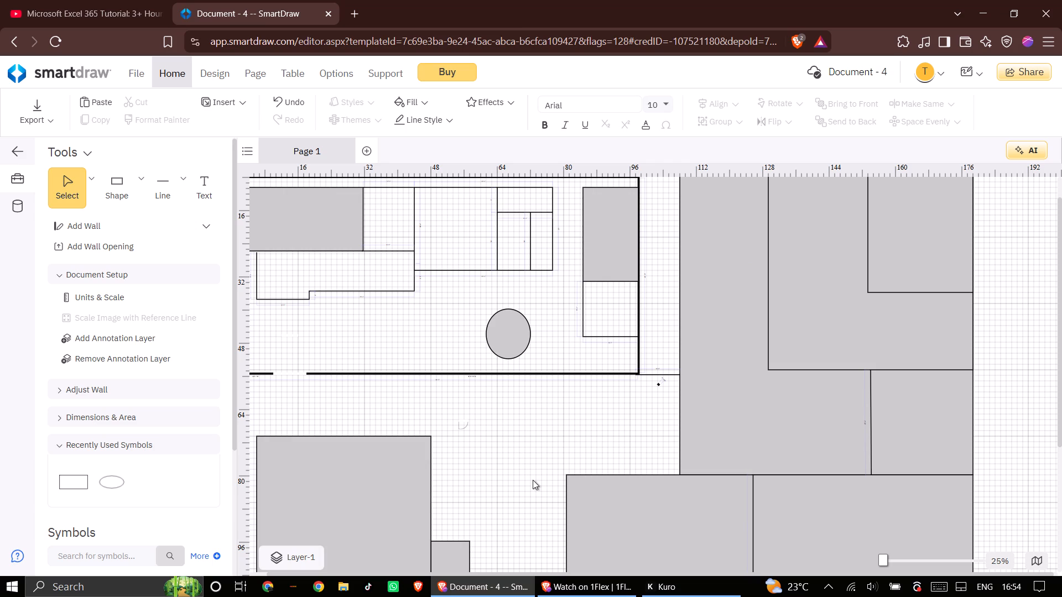